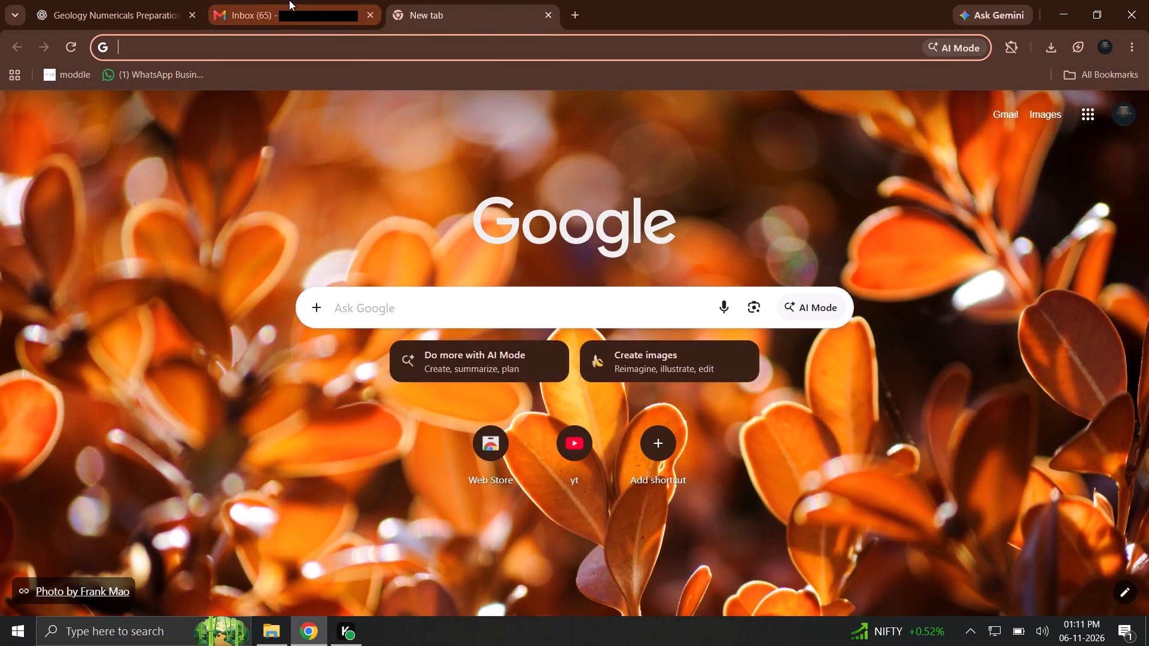
Open the Canva website at canva.in in the new browser tab.
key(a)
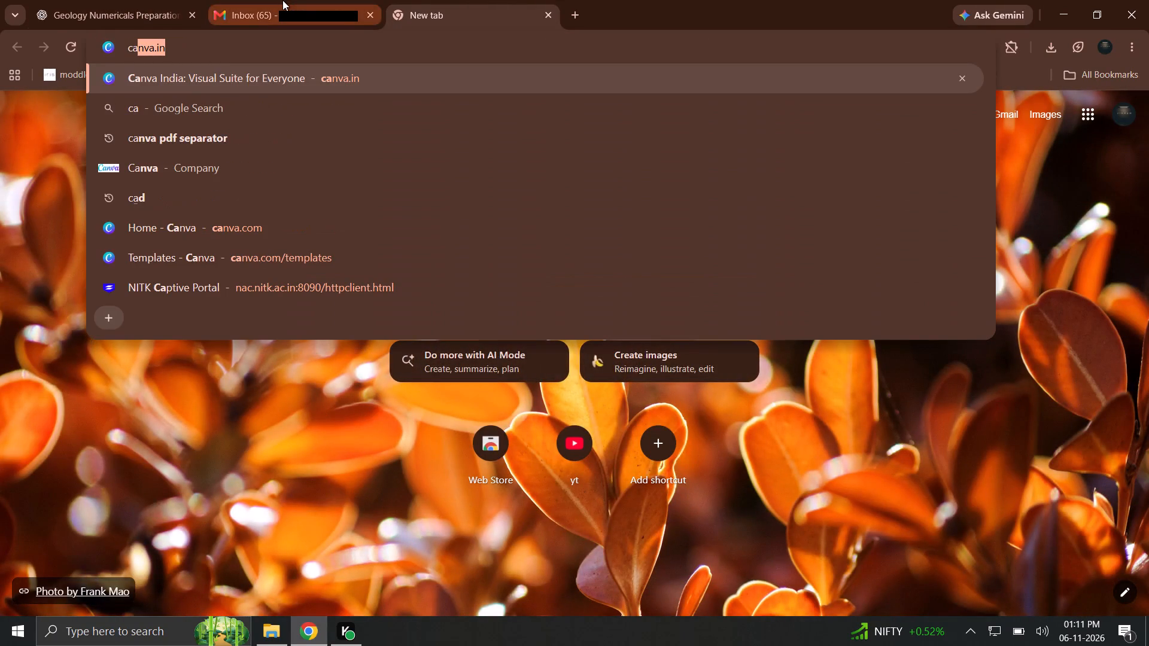
key(Return)
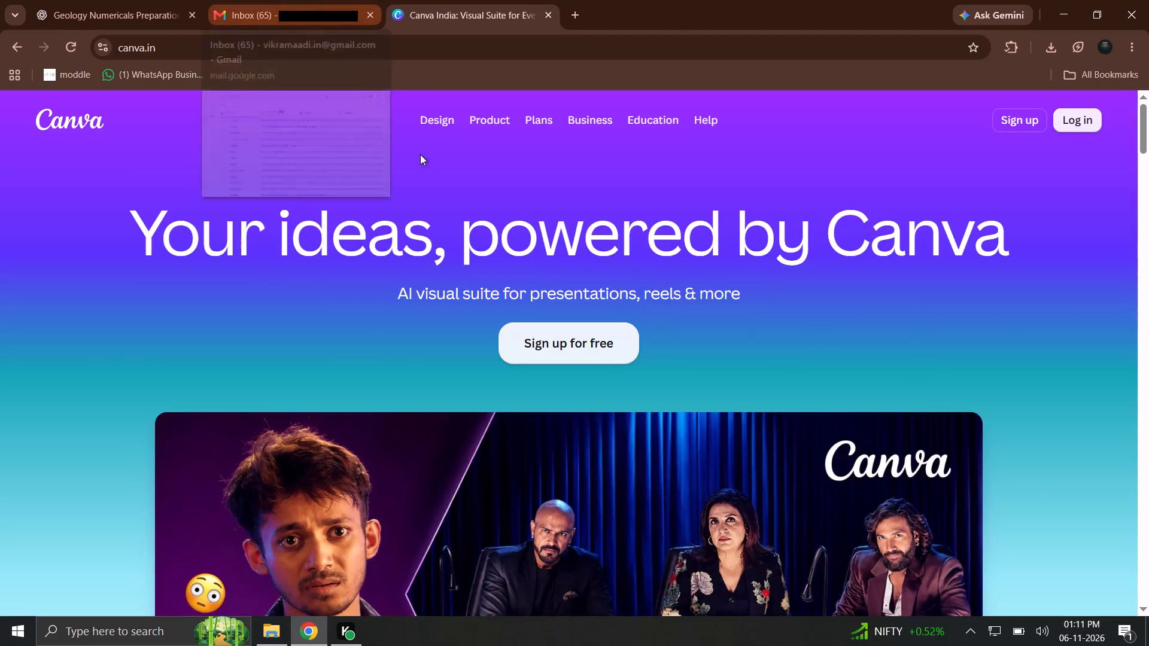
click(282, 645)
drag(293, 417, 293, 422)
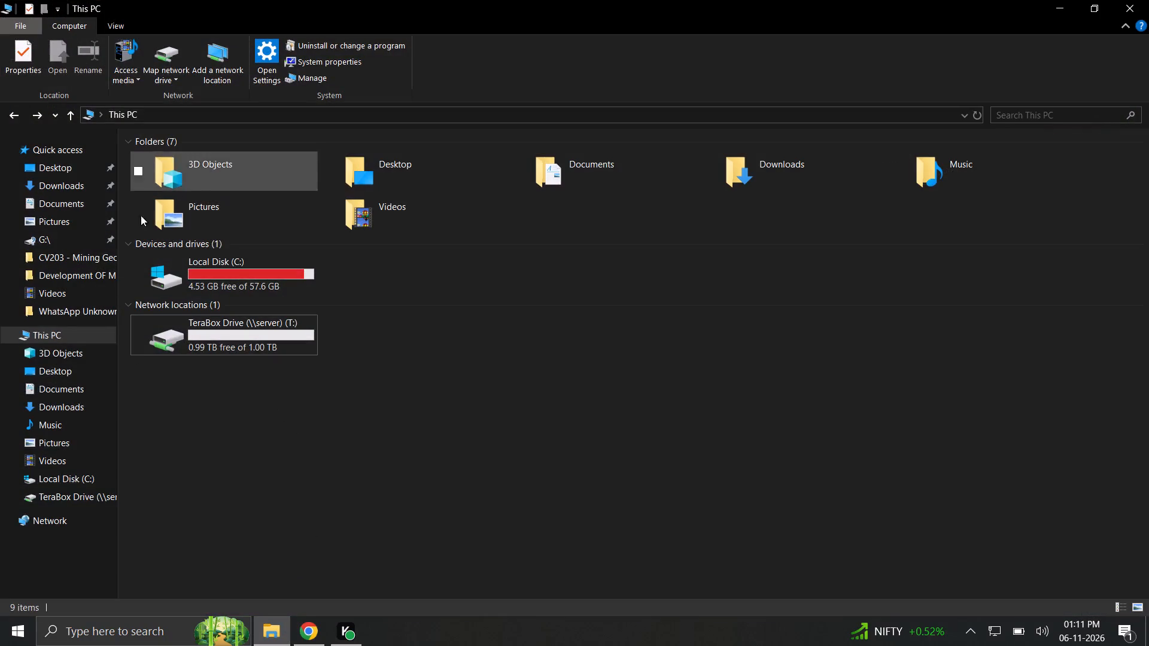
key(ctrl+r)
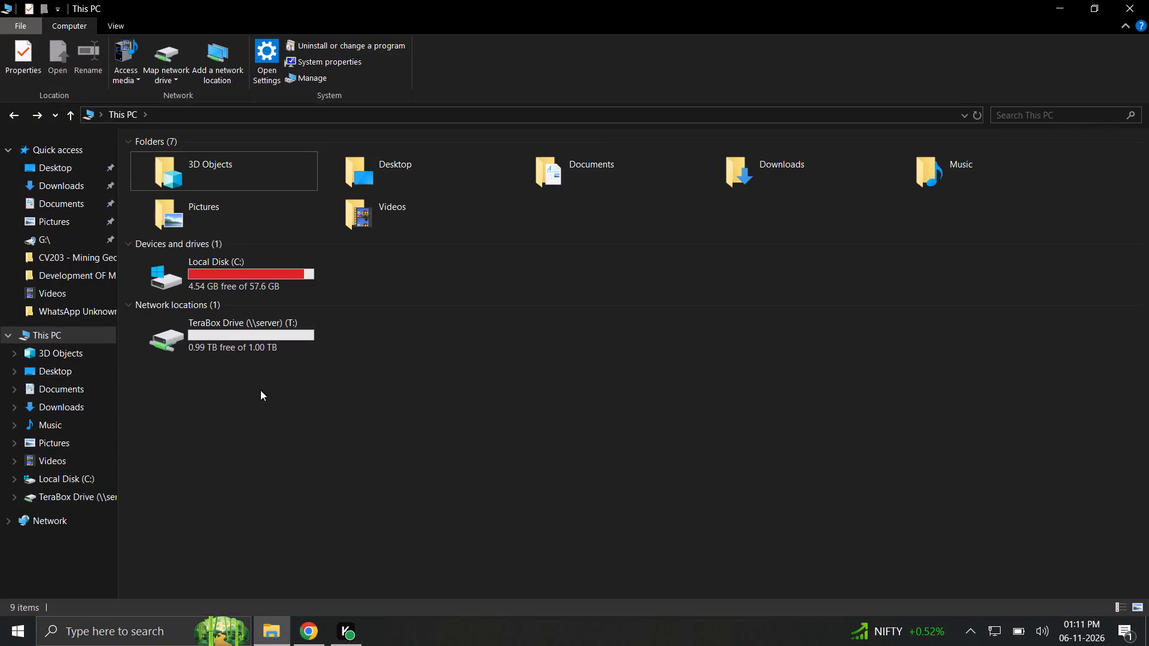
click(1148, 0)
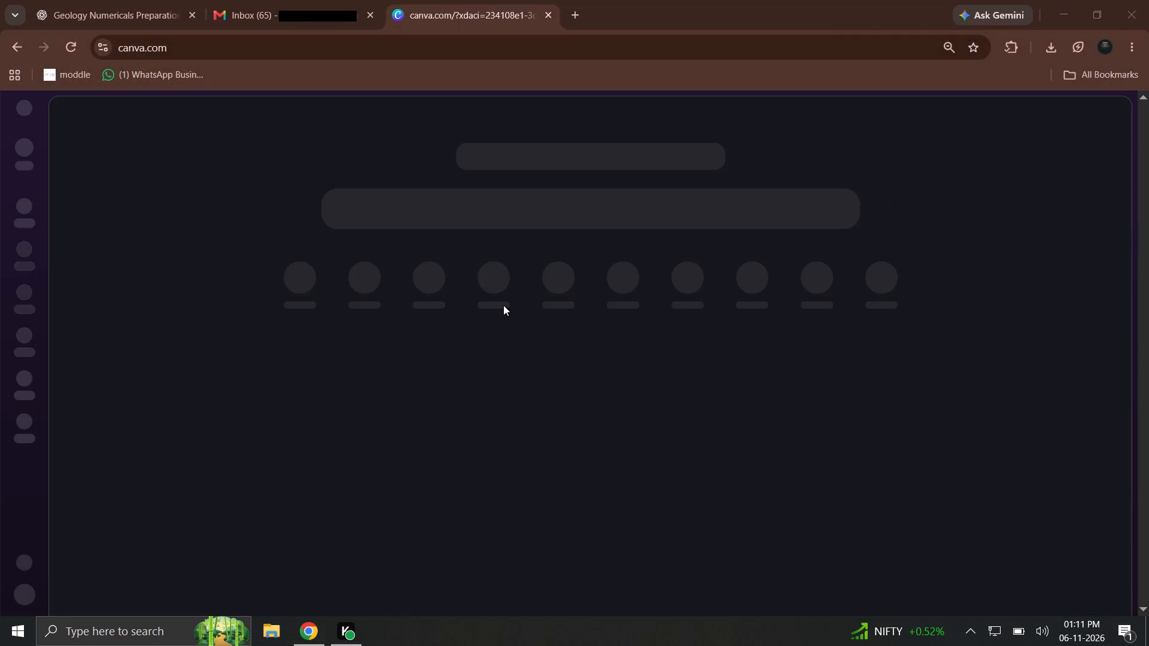
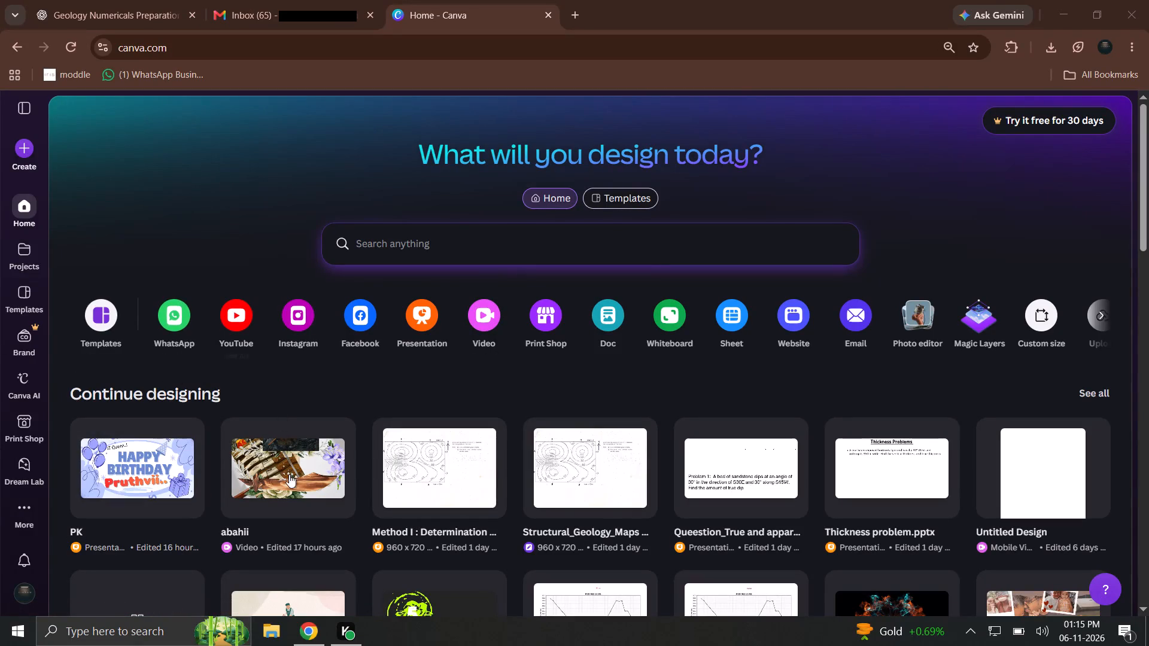
Open the "abahii" video design from the recent designs.
click(329, 476)
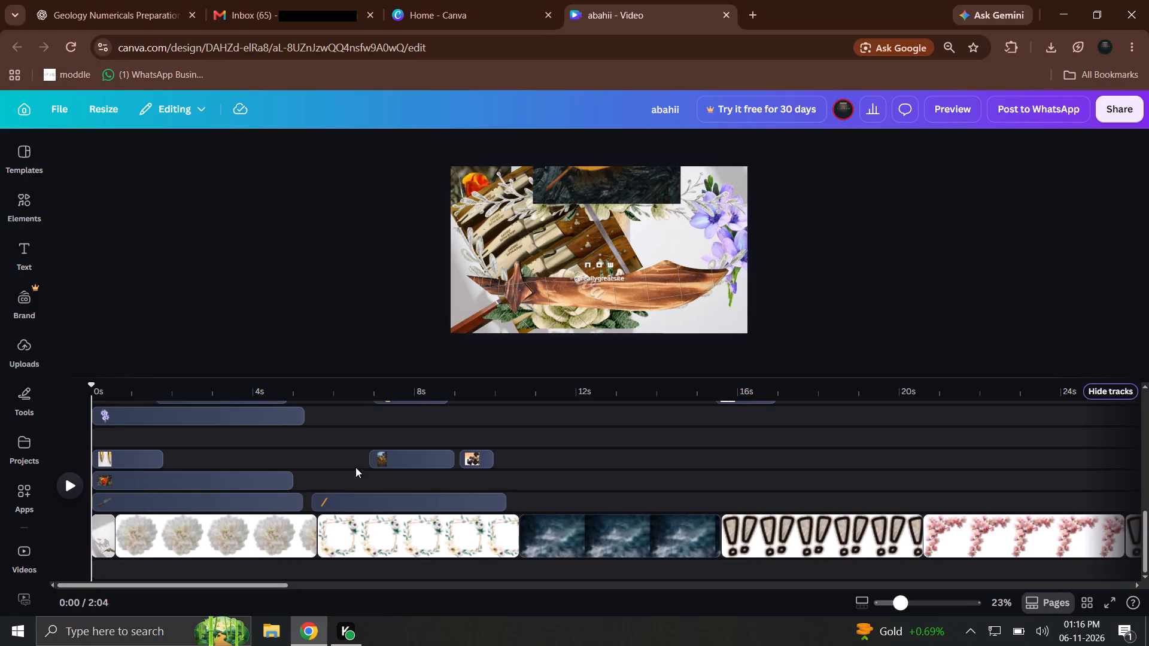
Preview the video from around the 4-second mark of the timeline, near the end of the purple flower clip.
click(287, 495)
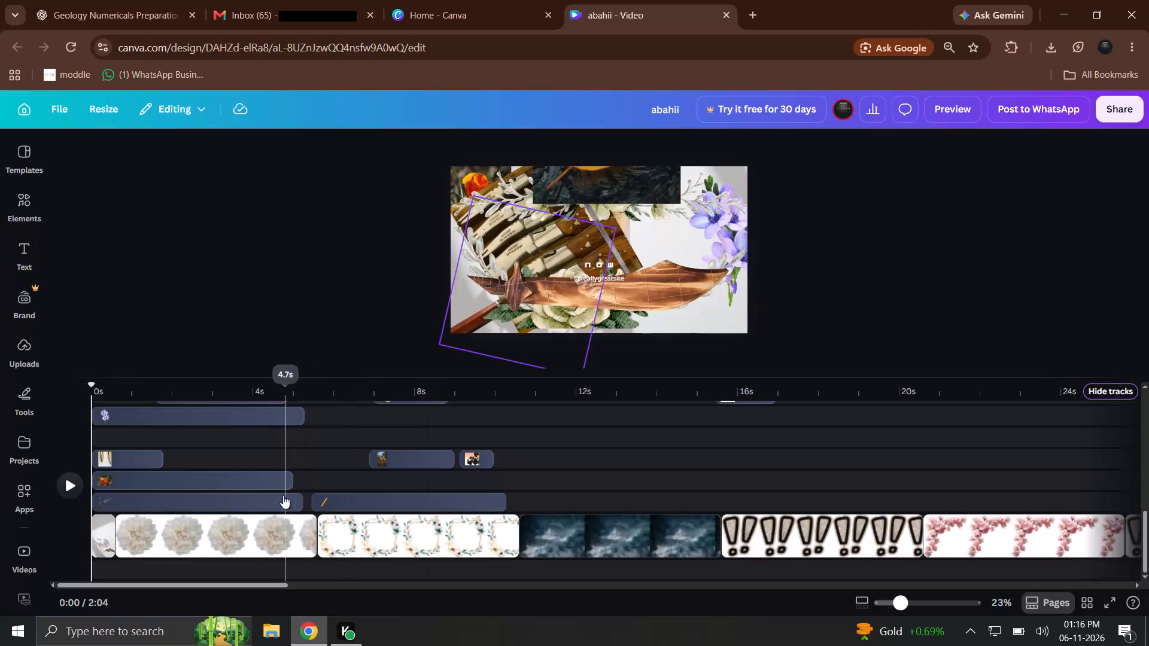
click(265, 426)
click(279, 388)
click(75, 493)
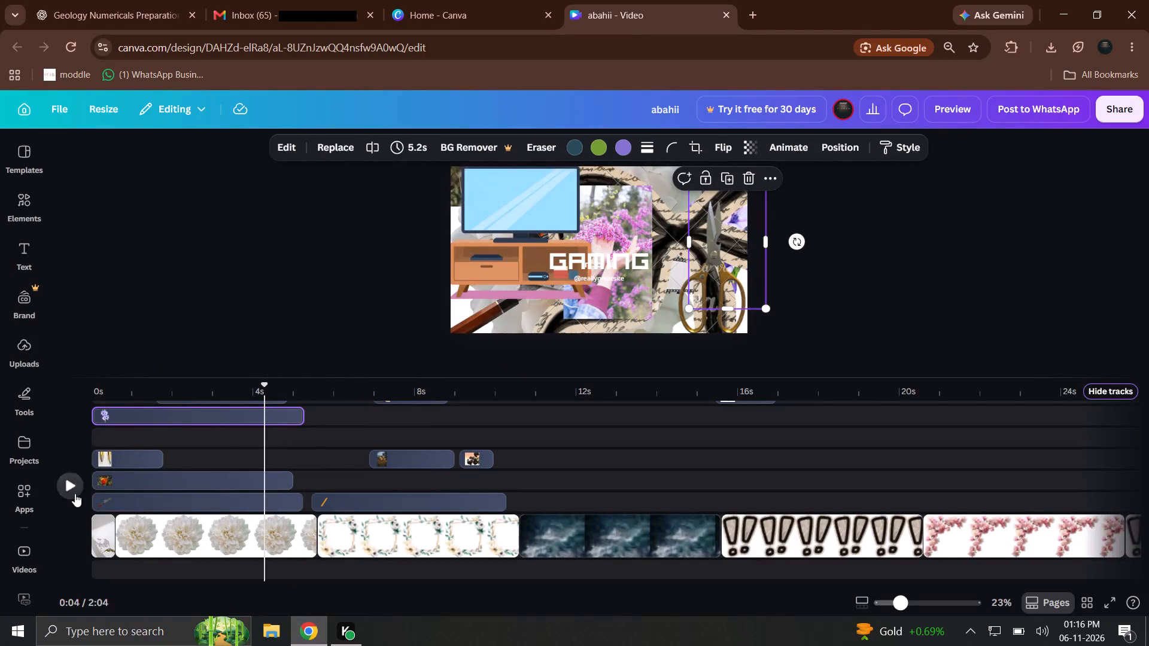
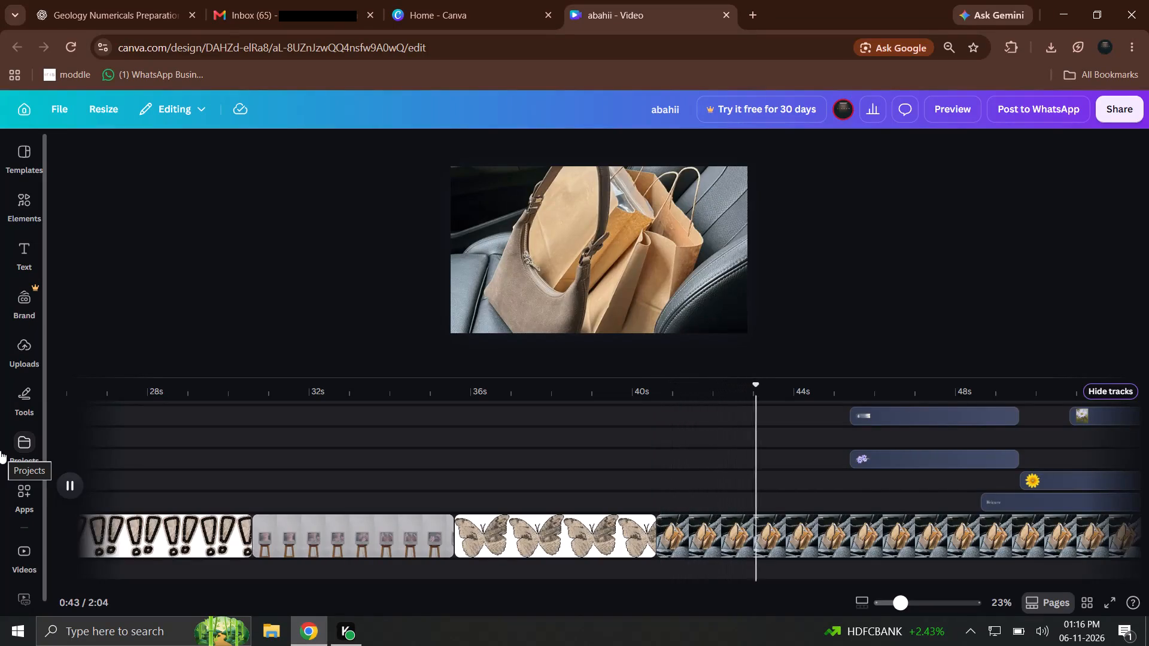
Replay the video from about the 25-second mark, at the start of the second exclamation-mark clip.
click(99, 401)
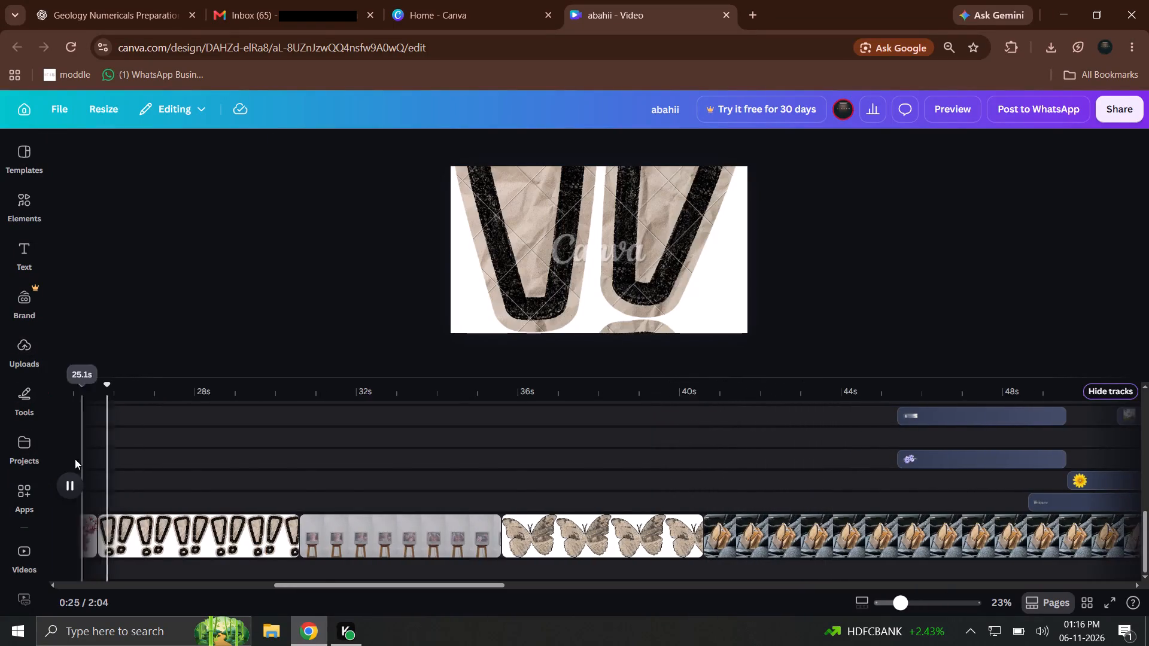
click(66, 483)
click(66, 483)
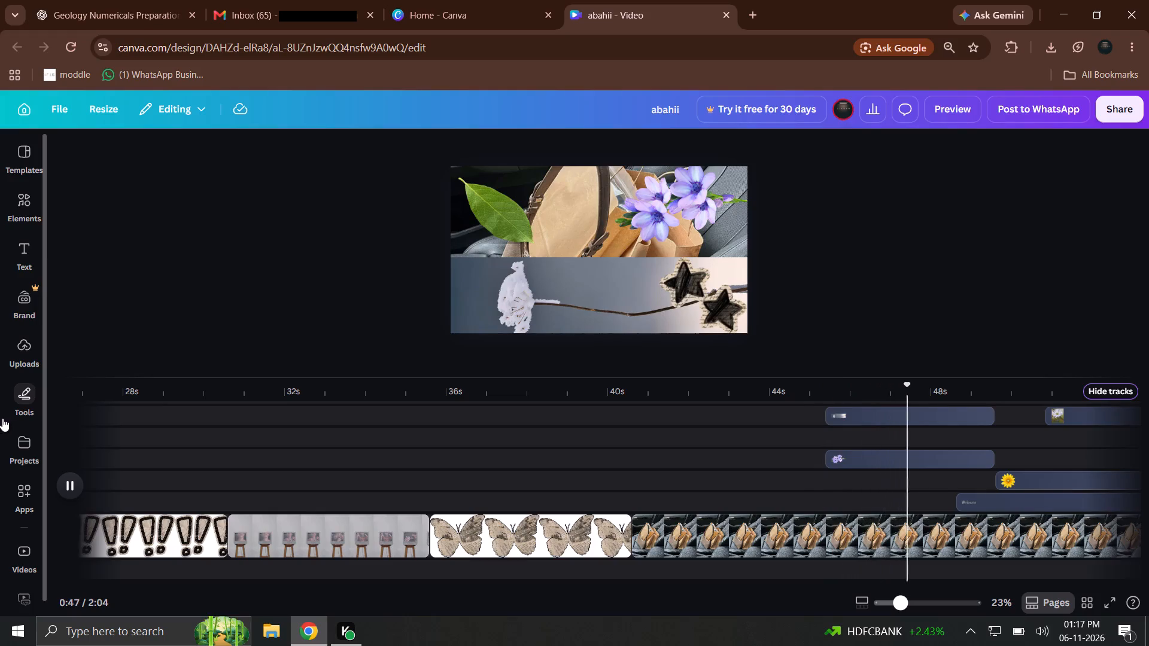
Replay the video from the start of the timeline, ending with the playhead at about 21 seconds on the pink blossom clip.
drag(288, 379, 149, 391)
drag(117, 397, 107, 401)
click(62, 483)
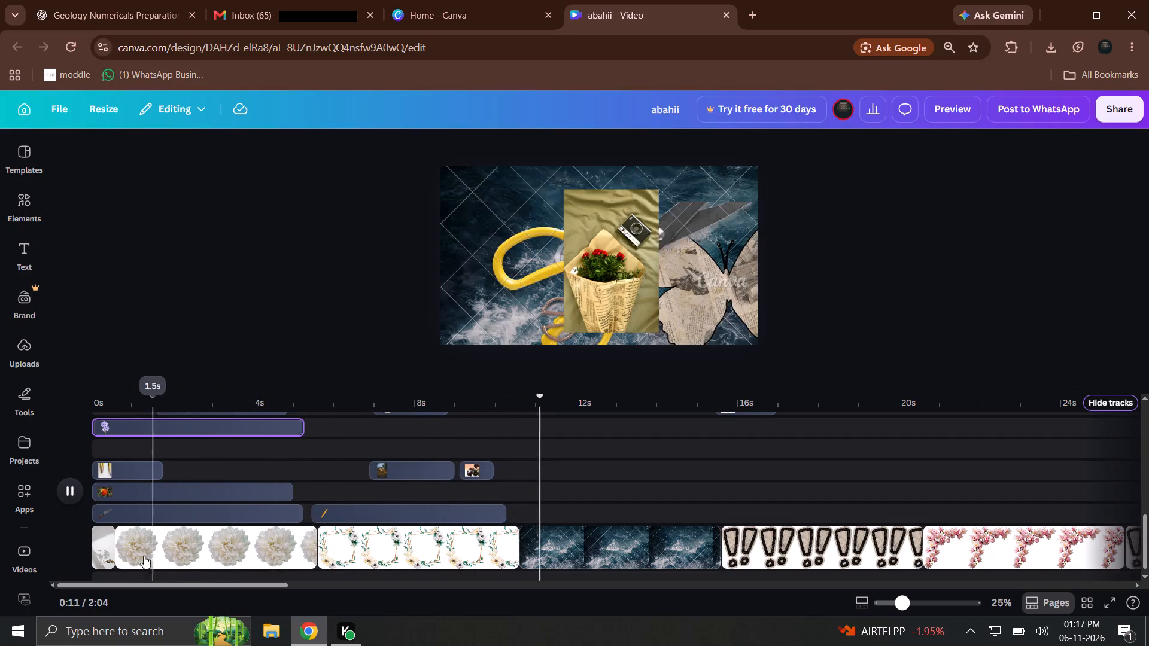
click(118, 407)
click(63, 483)
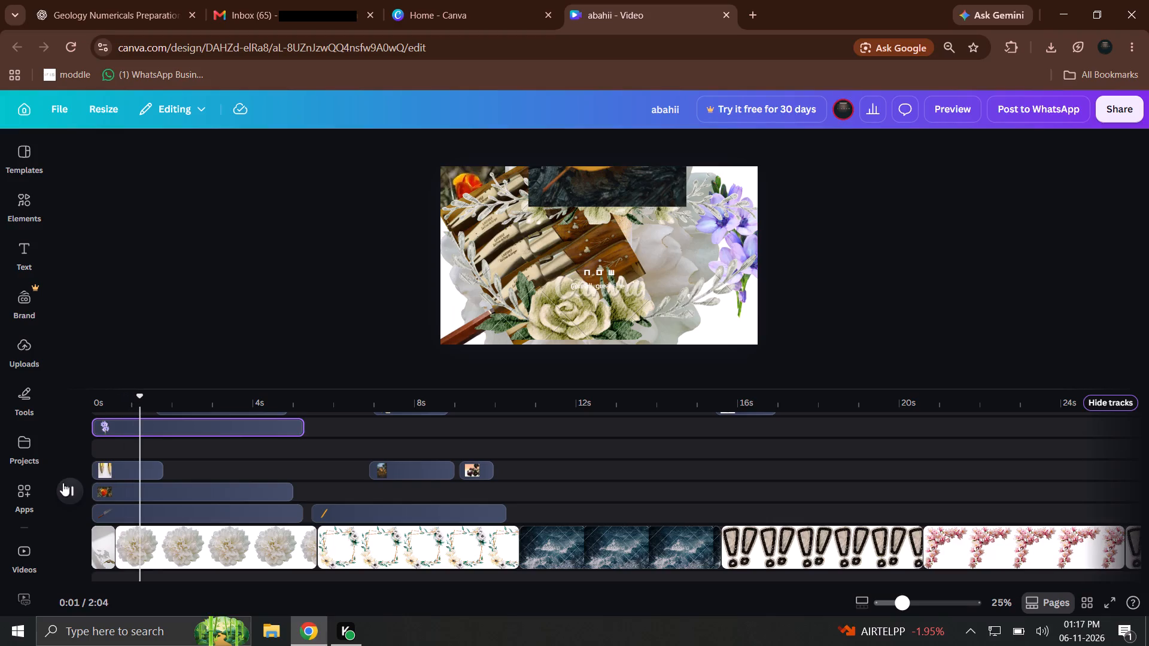
click(63, 483)
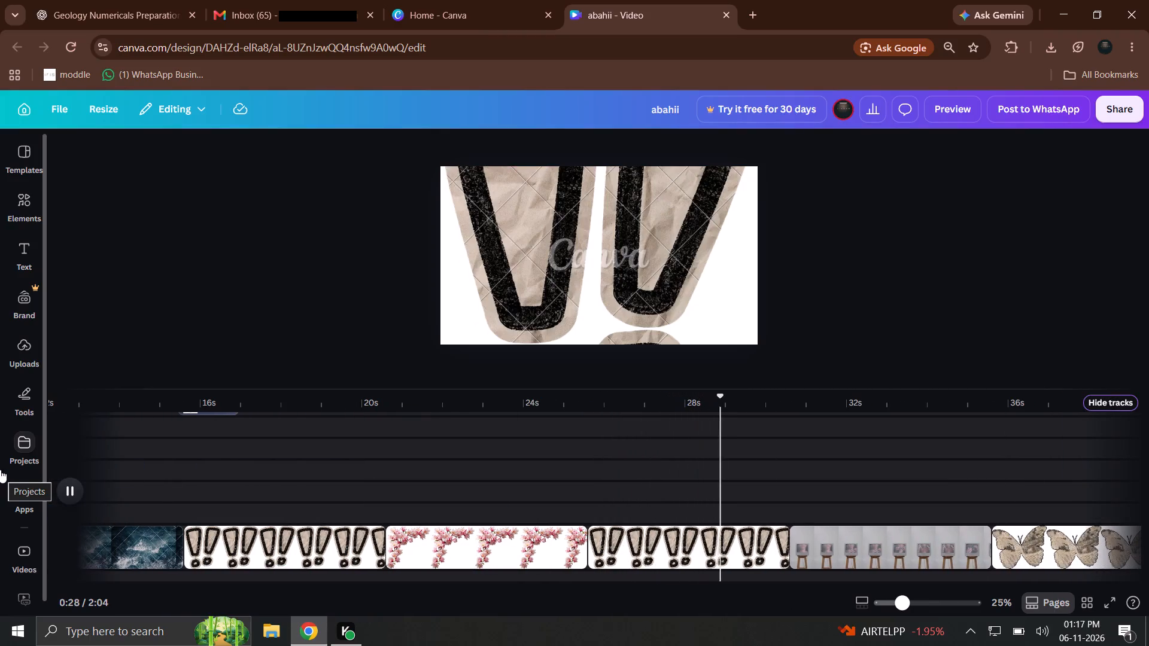
drag(674, 421, 498, 413)
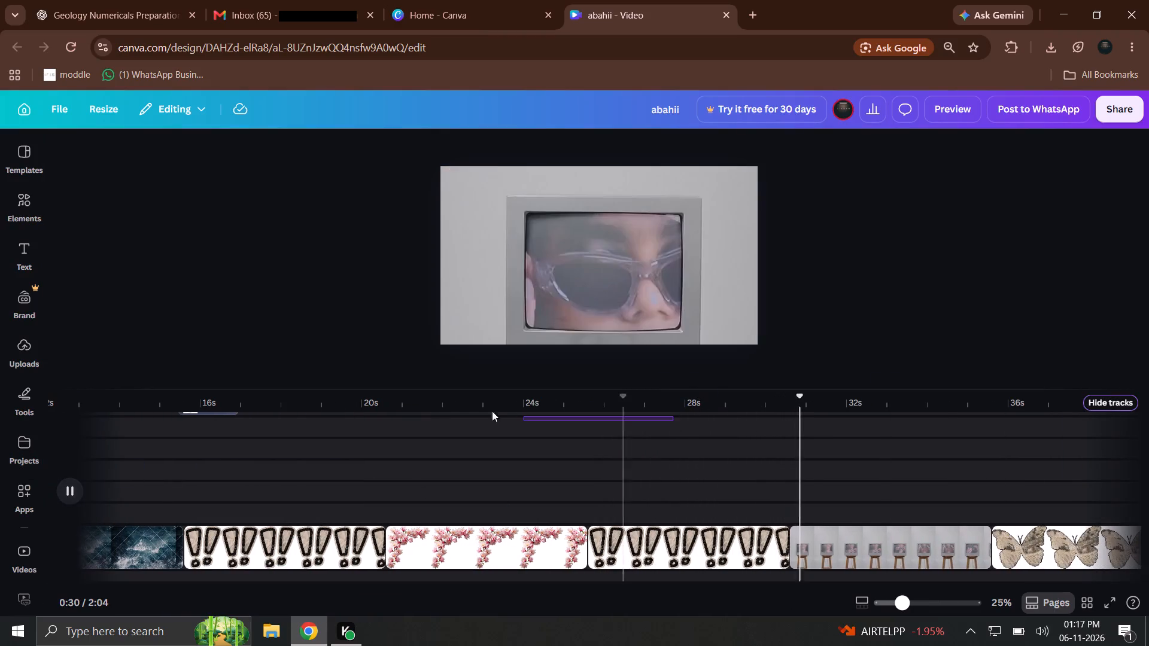
drag(476, 412, 403, 414)
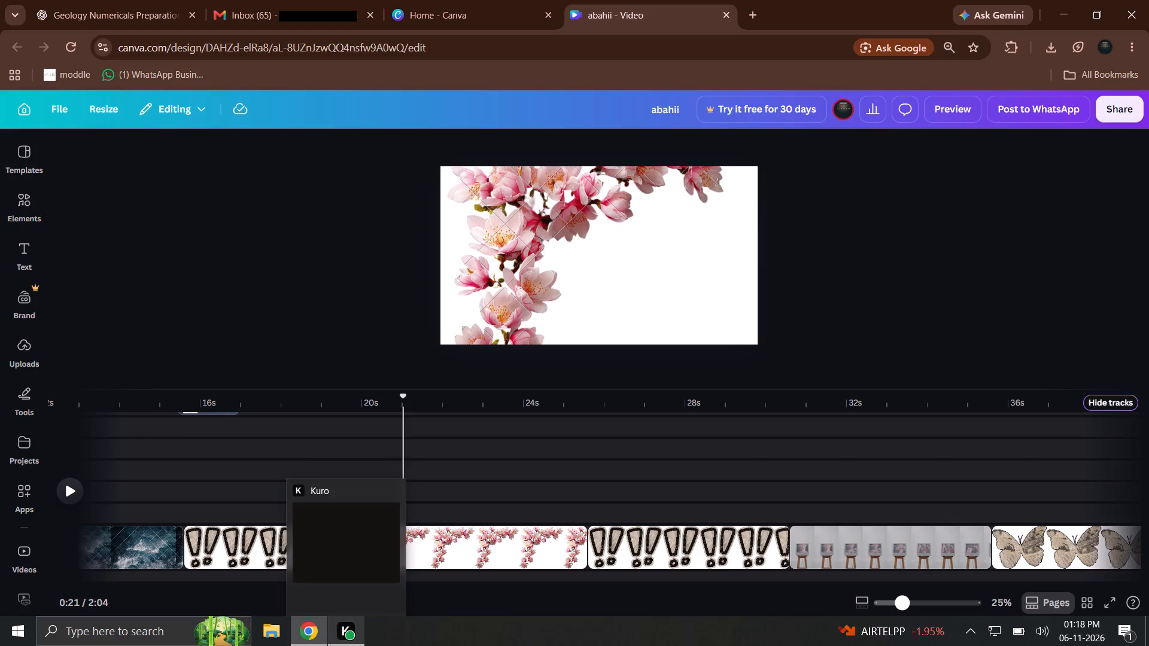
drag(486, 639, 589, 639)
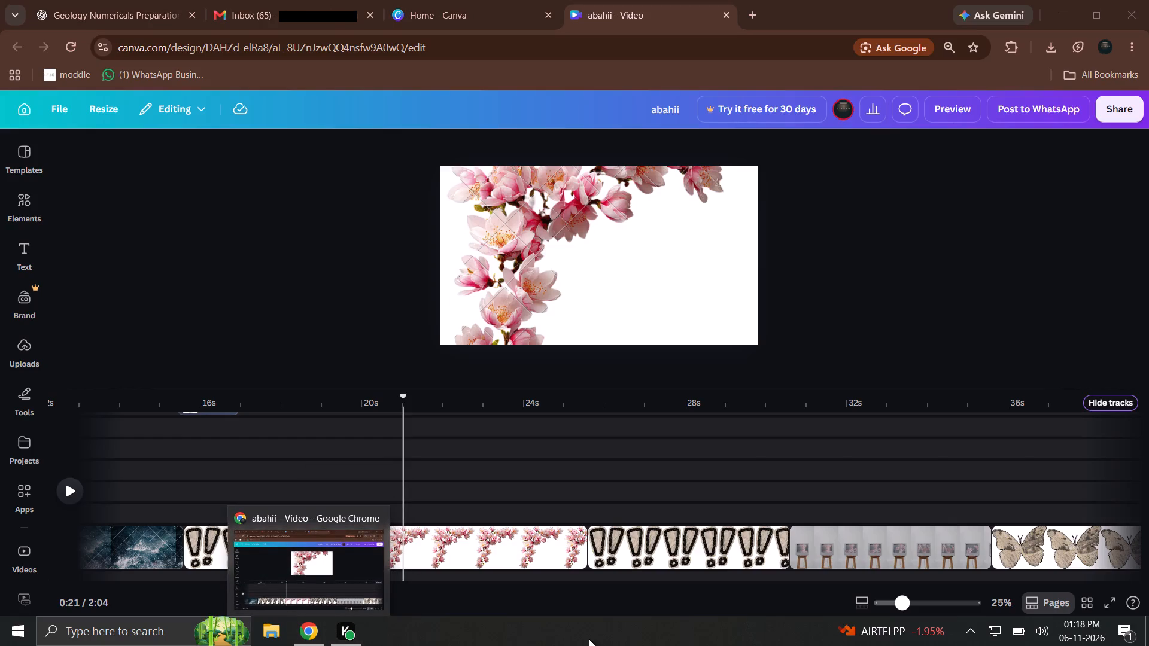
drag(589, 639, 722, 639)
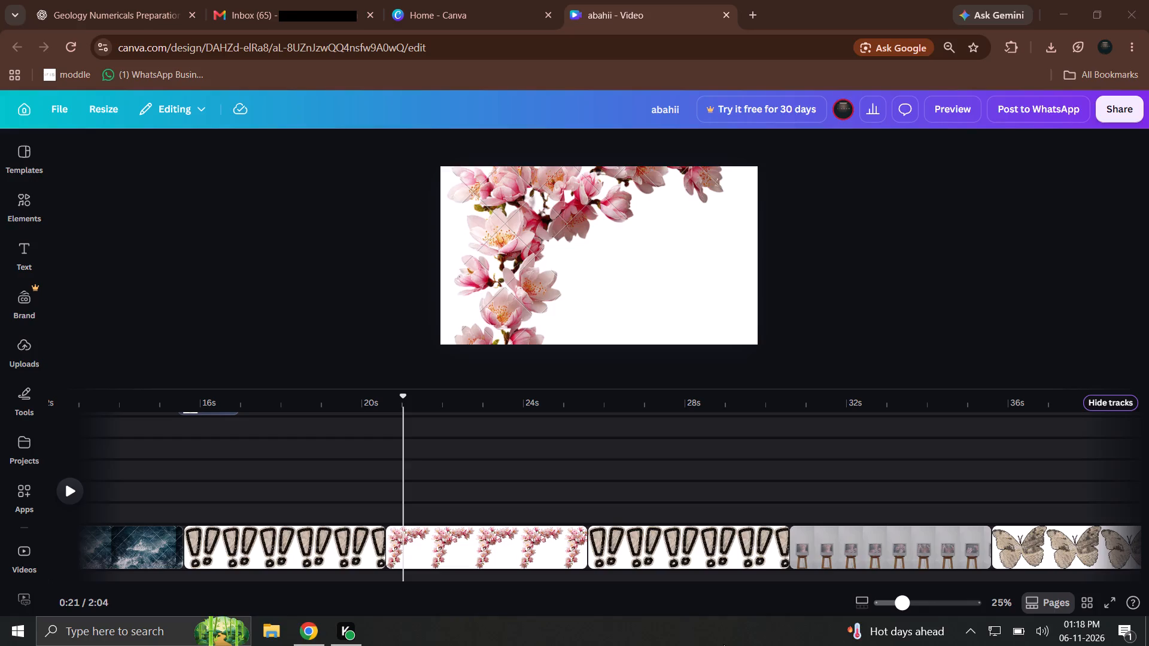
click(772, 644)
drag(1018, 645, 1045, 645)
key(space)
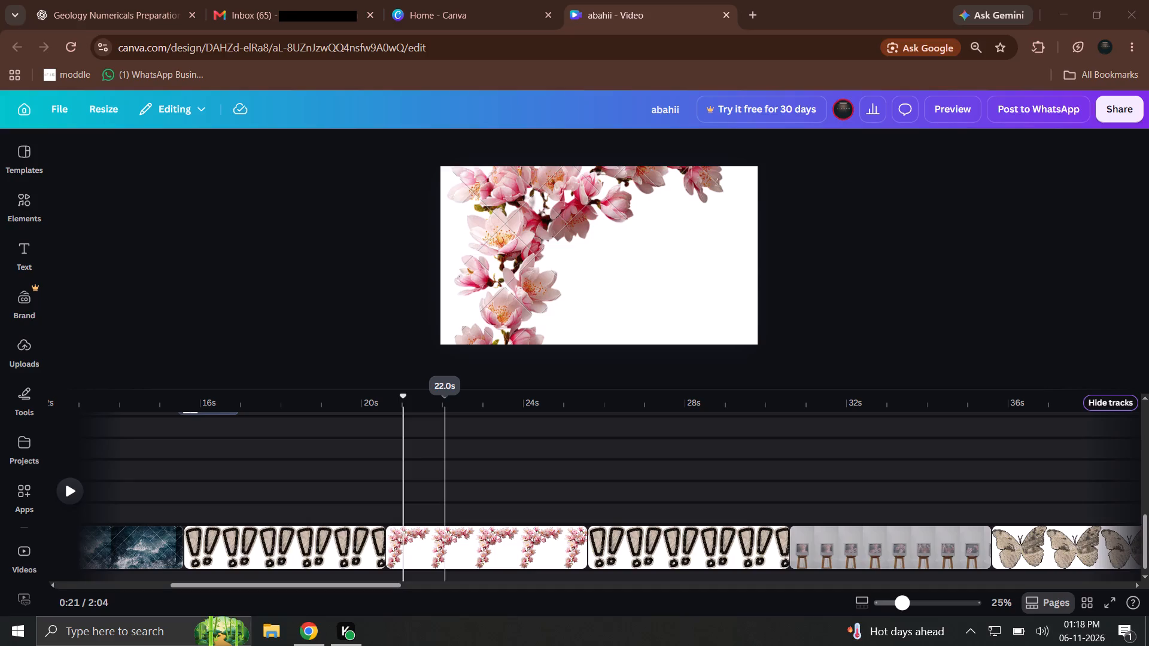
Add the recommended headphones graphic to the timeline at about 18 seconds, above the first exclamation-mark clip.
drag(429, 407, 160, 411)
drag(171, 473, 311, 415)
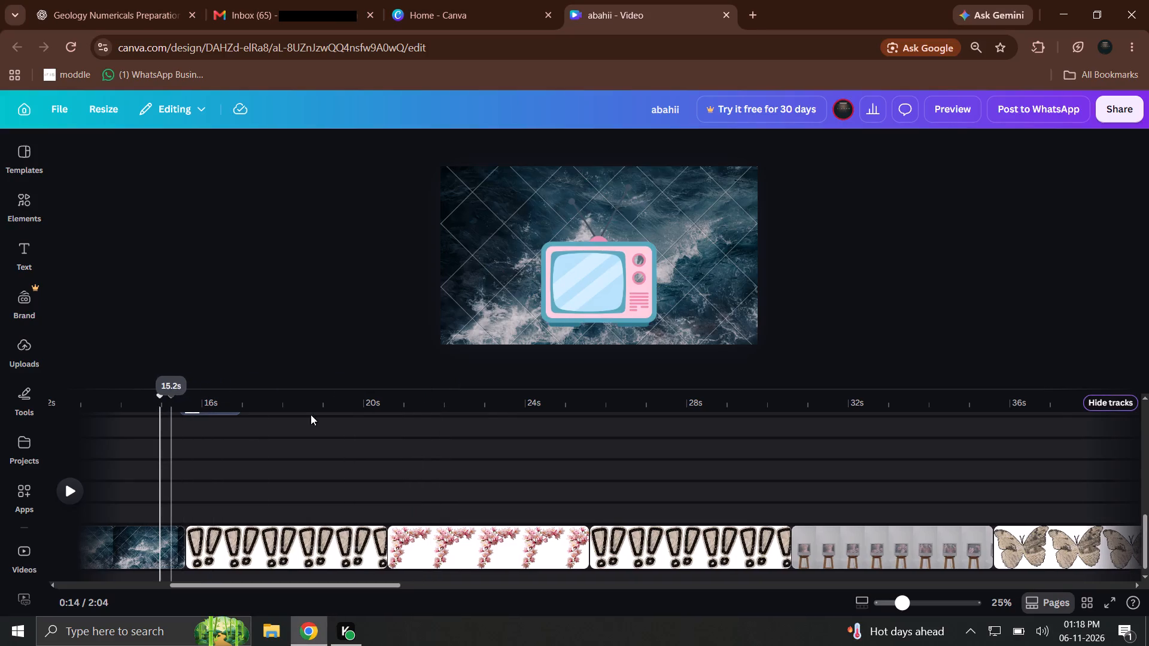
drag(311, 415, 487, 419)
click(33, 217)
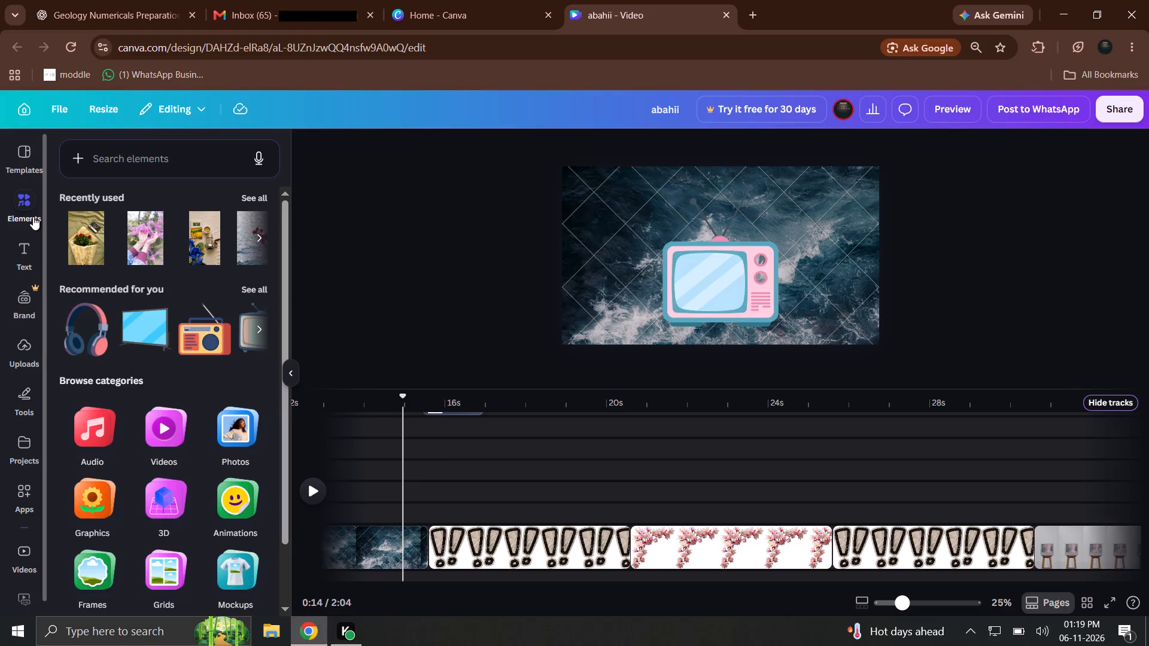
click(33, 217)
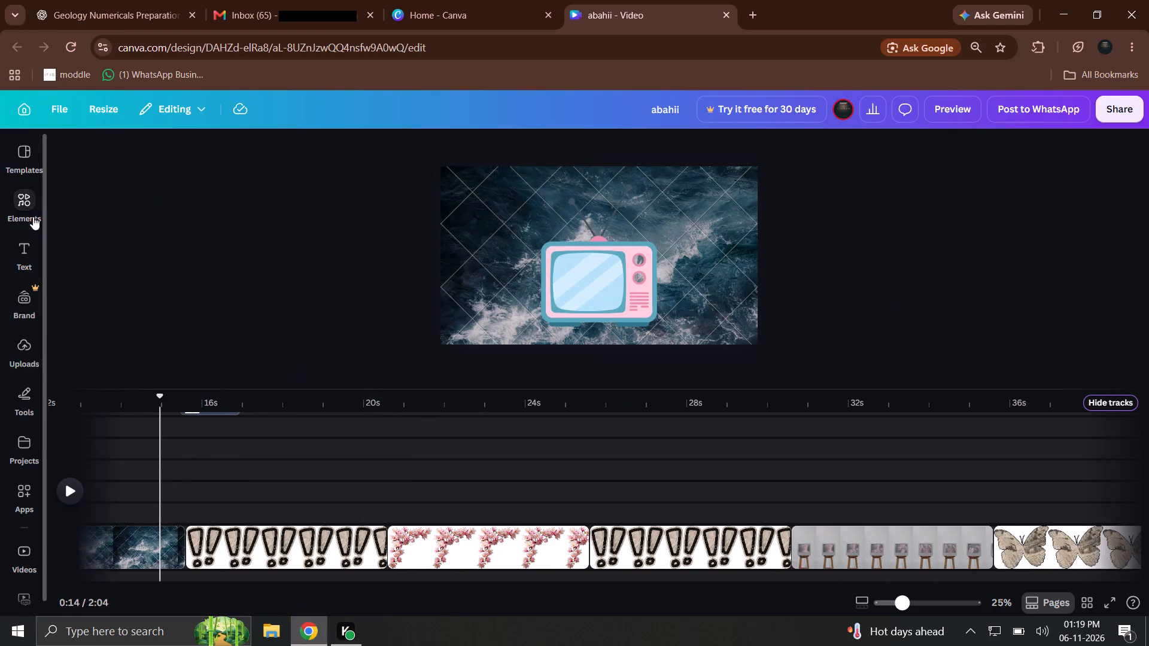
click(33, 217)
key(space)
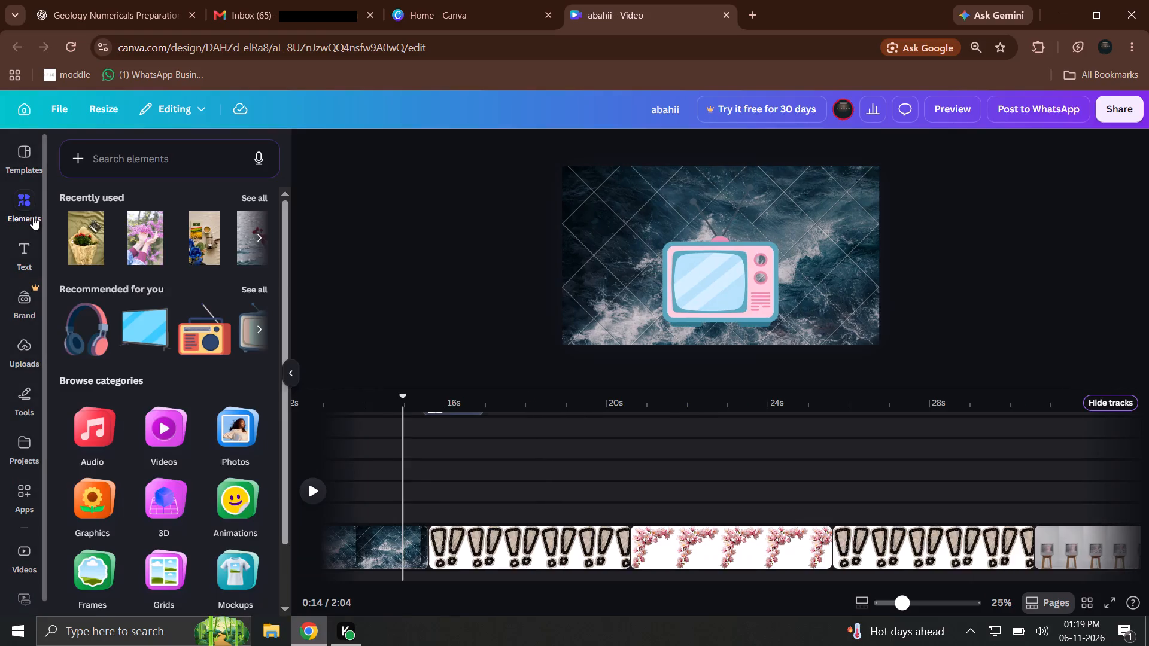
click(29, 212)
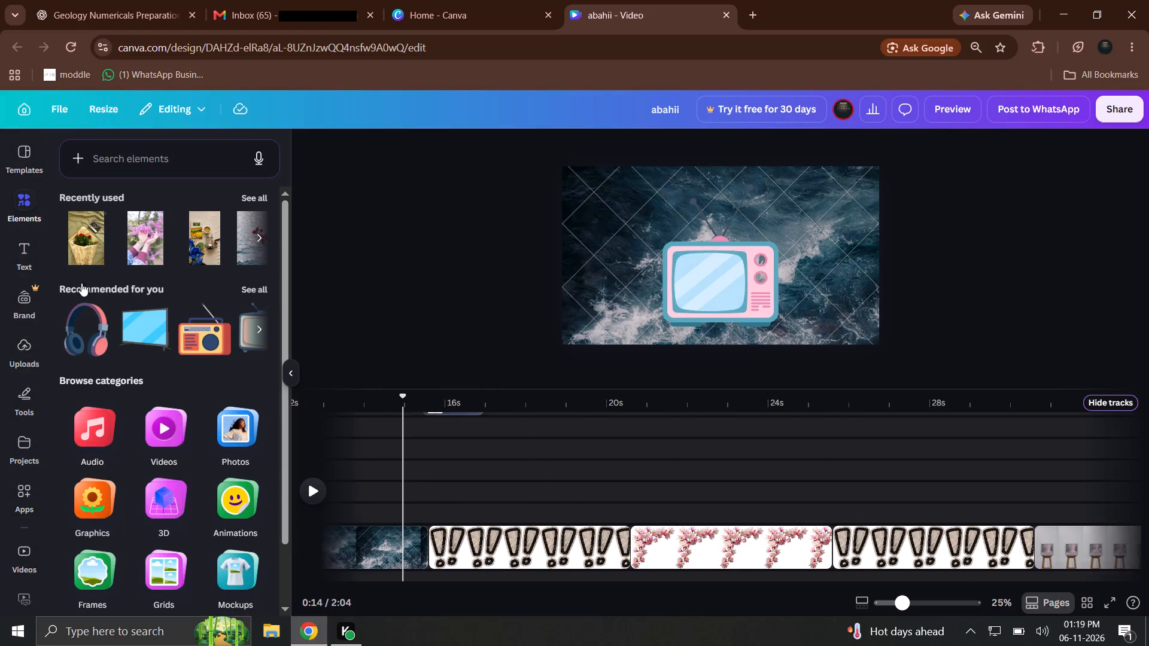
drag(87, 305, 553, 463)
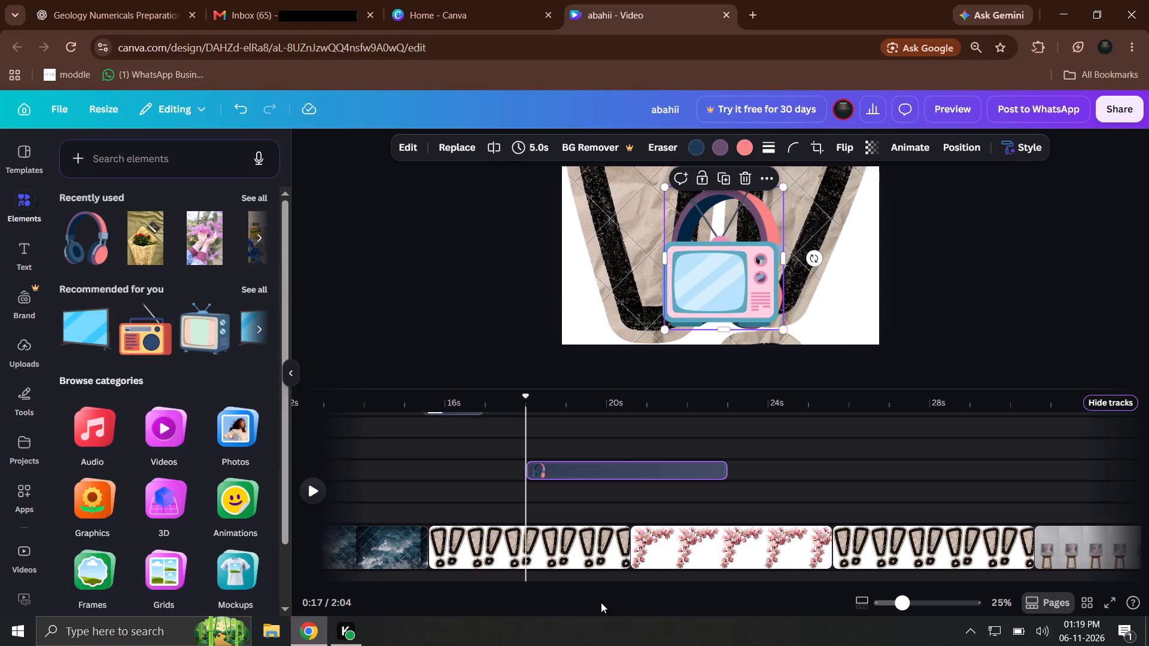
Move the 1.5-second image clip near the 16-second mark earlier so it starts at about 14 seconds.
drag(451, 413, 406, 403)
Preview the video from about 17 seconds, and replay the end of the television-on-stool clip from about 34 seconds.
drag(339, 382, 333, 382)
click(325, 398)
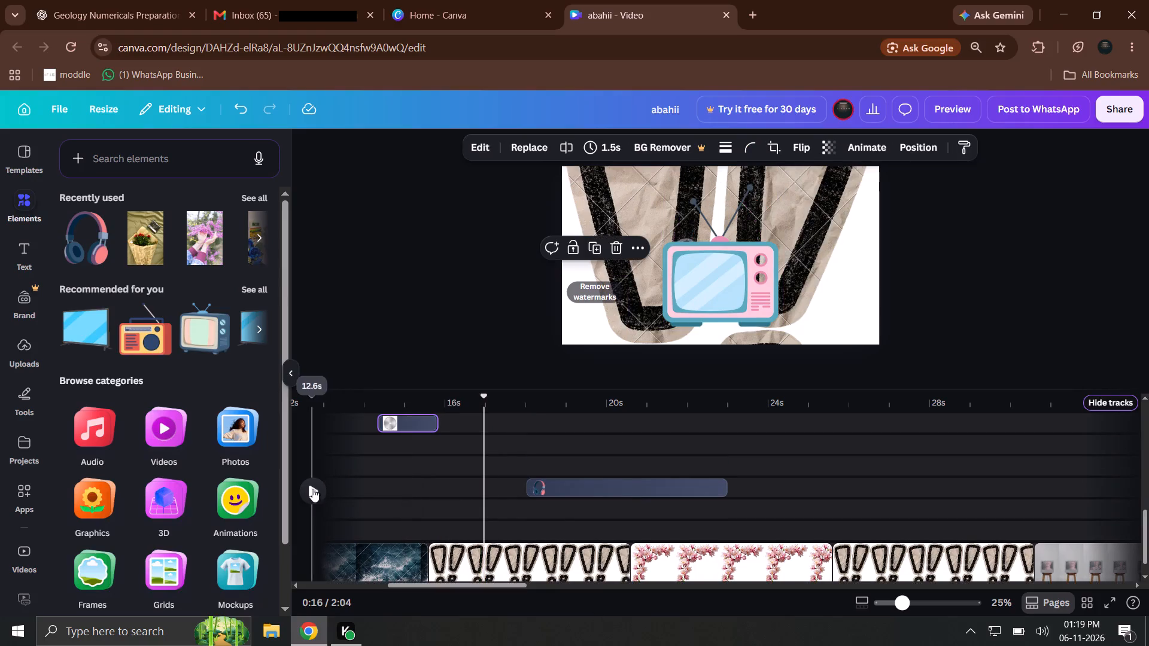
click(312, 501)
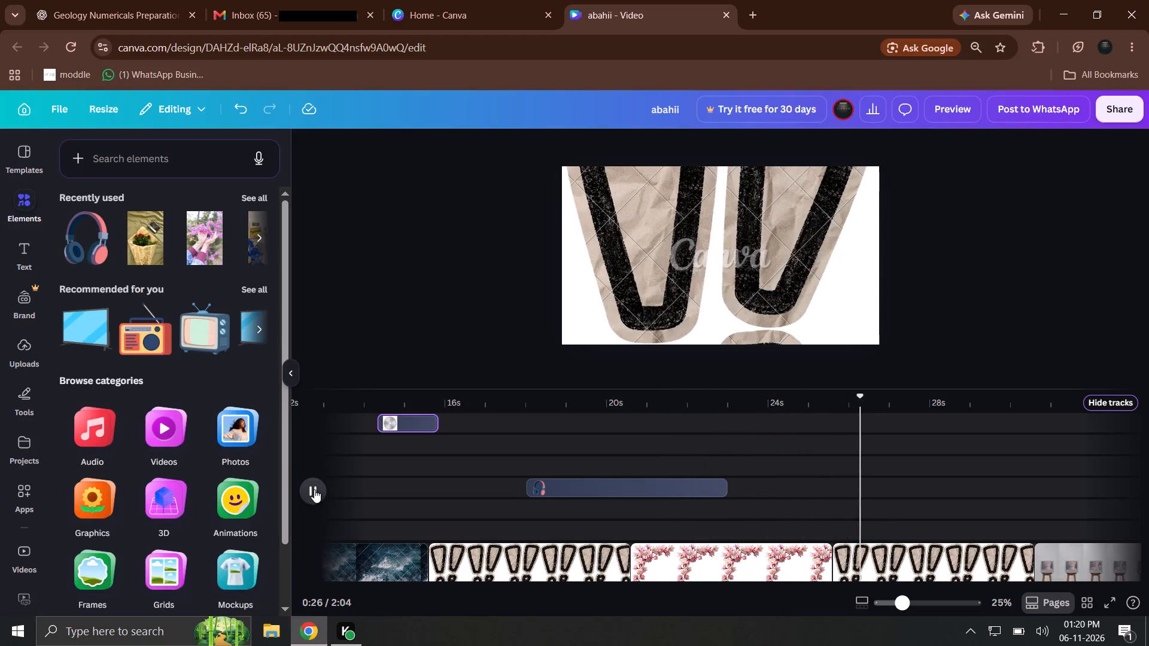
click(314, 488)
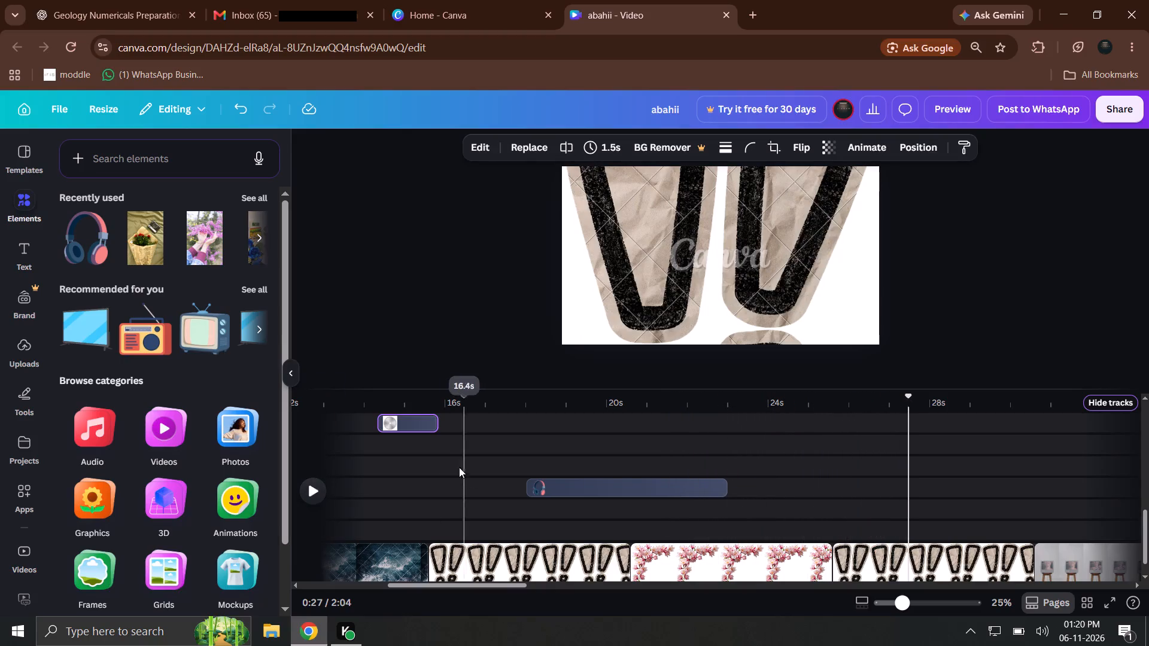
key(space)
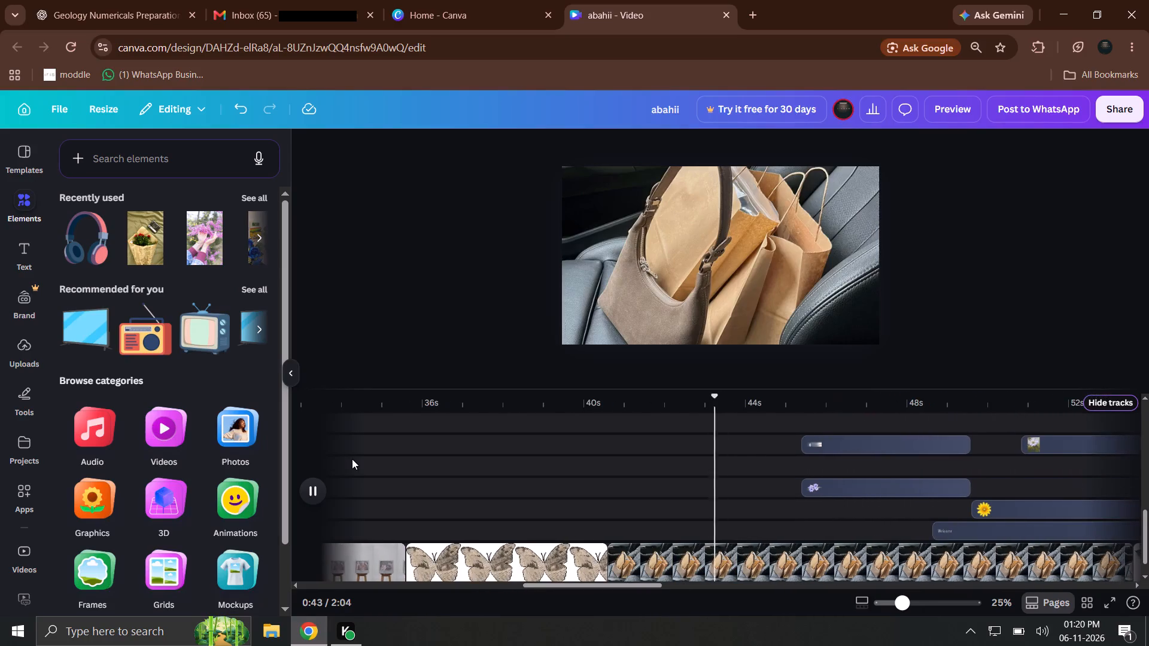
click(352, 459)
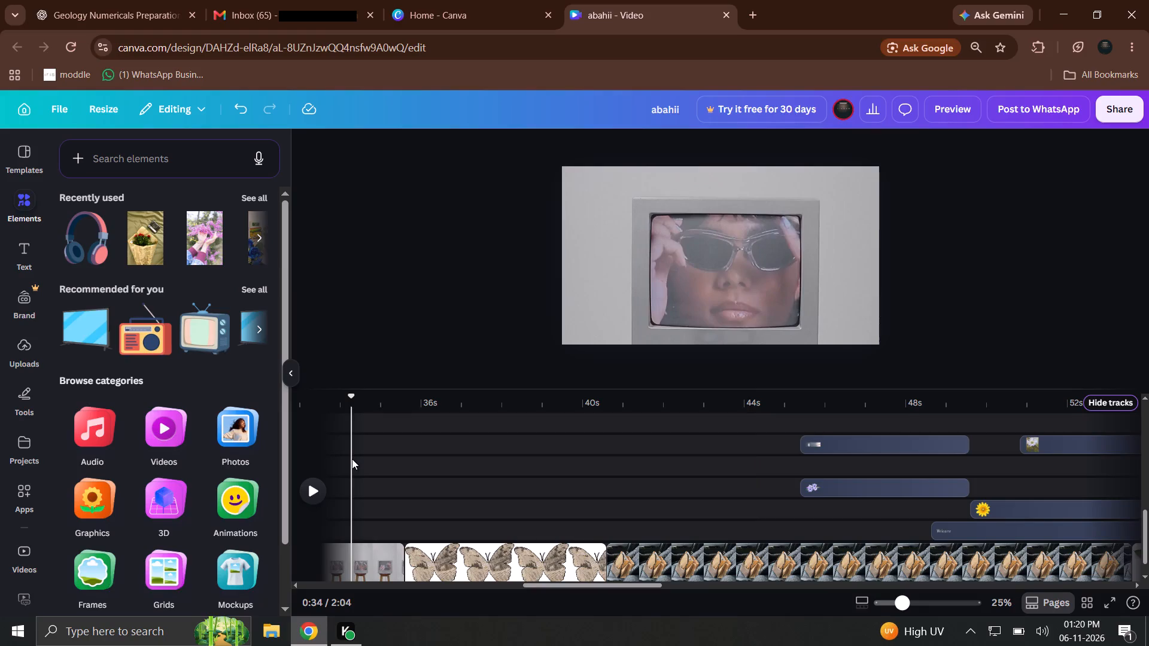
key(space)
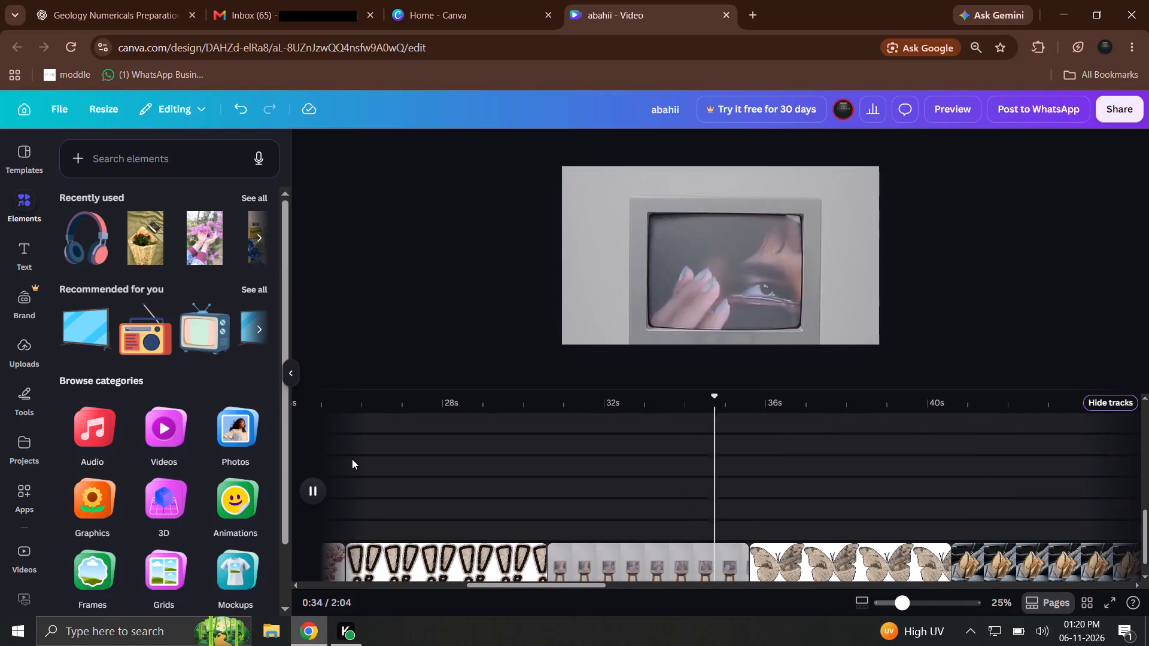
key(space)
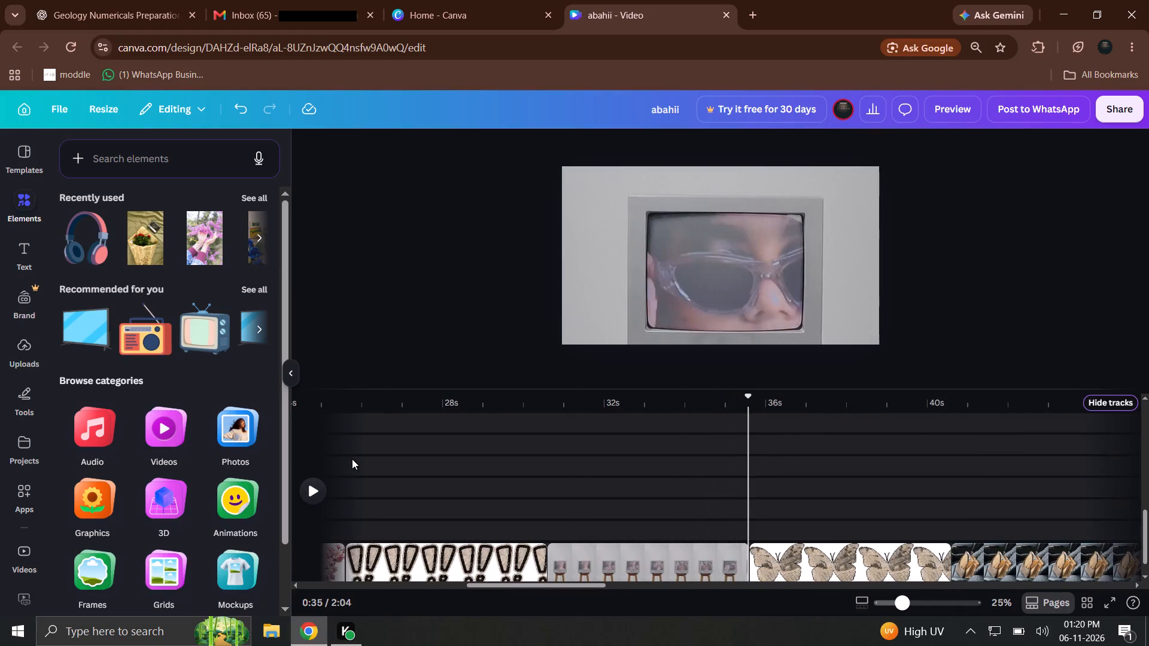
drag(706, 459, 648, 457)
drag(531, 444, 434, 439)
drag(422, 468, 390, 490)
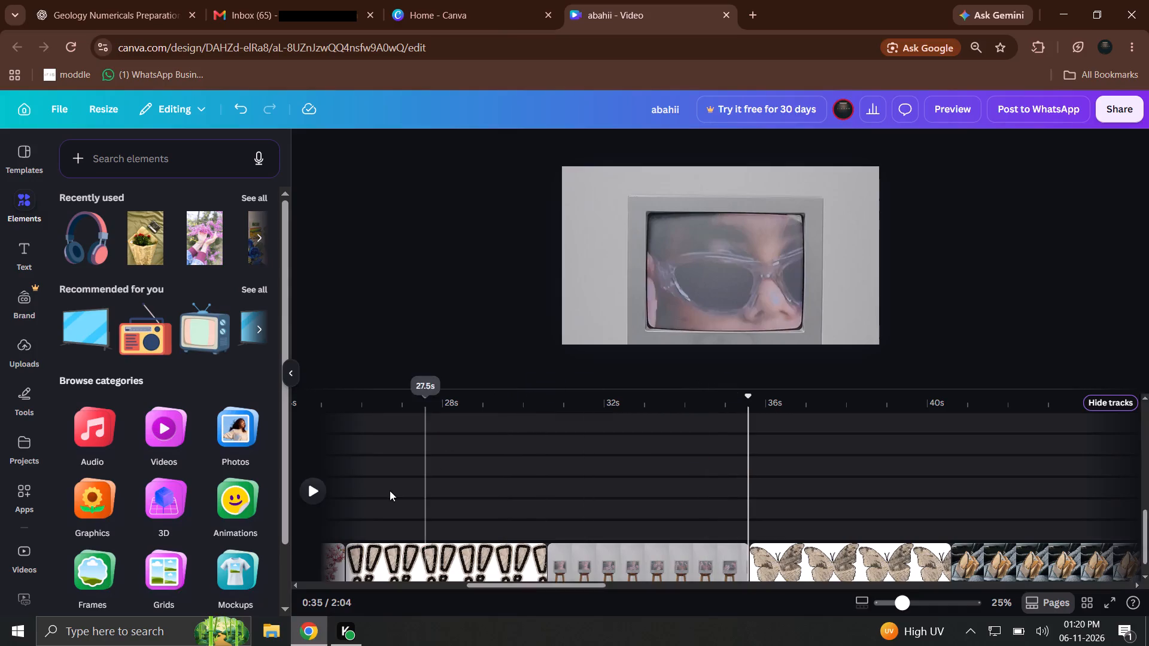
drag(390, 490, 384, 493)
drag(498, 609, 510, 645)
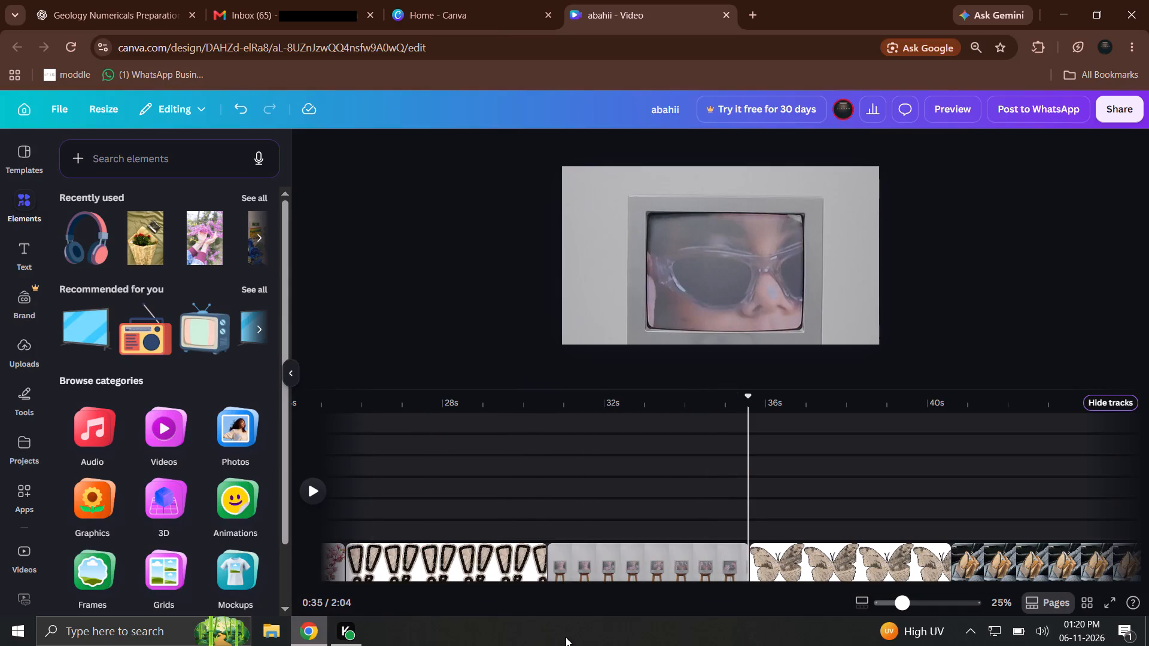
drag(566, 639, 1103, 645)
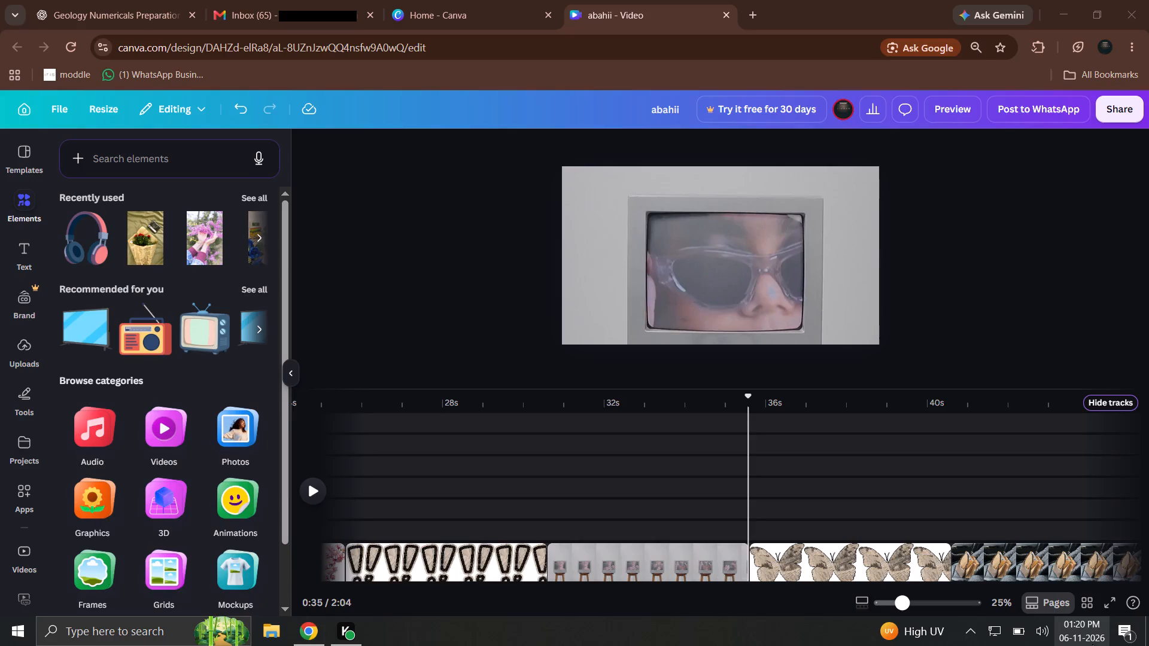
Add the recommended blue retro television graphic to the timeline at about the 28-second mark.
drag(209, 325, 482, 454)
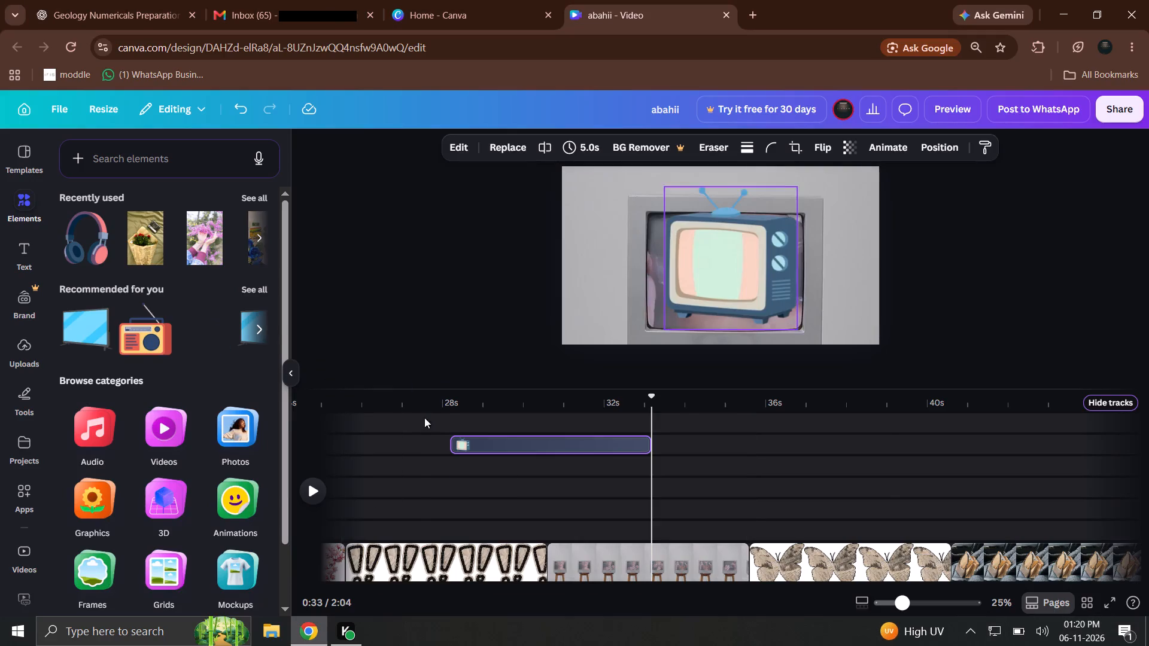
Preview the video from about 25 seconds through the section with the added retro television graphic.
drag(415, 398, 331, 398)
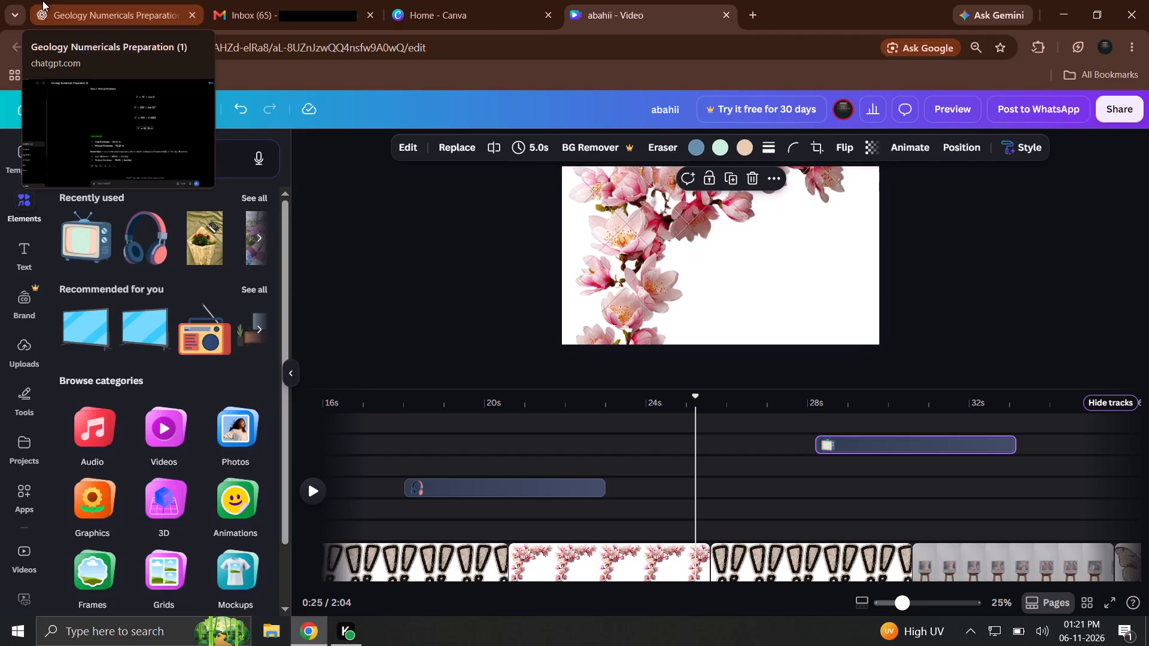
key(space)
key(space)
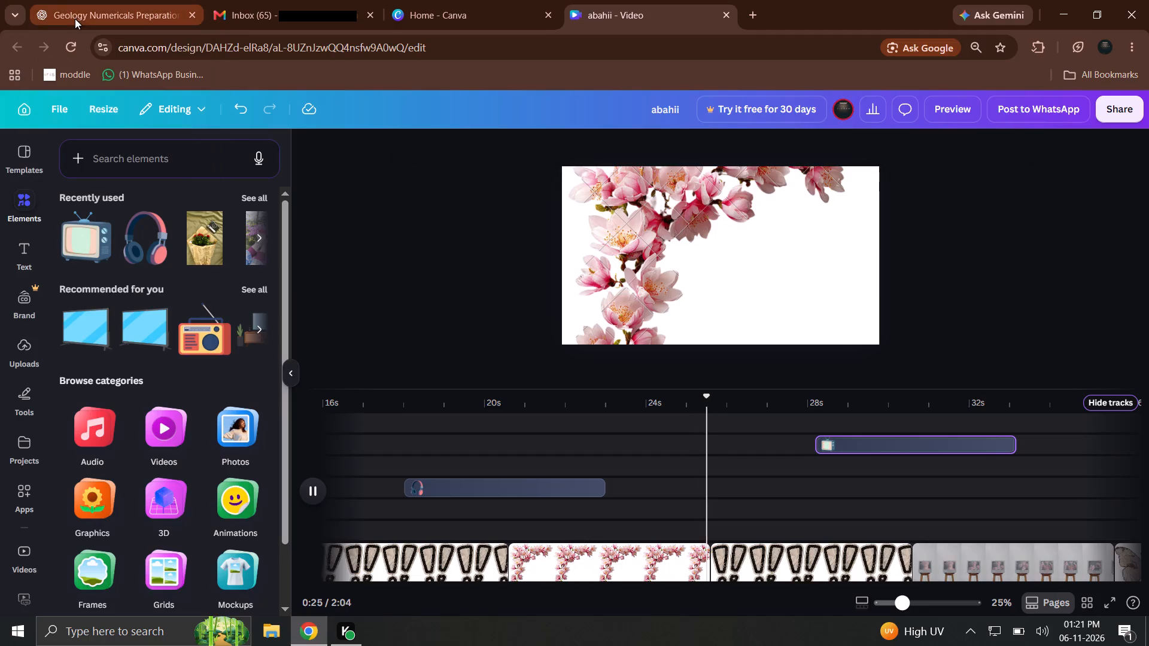
key(space)
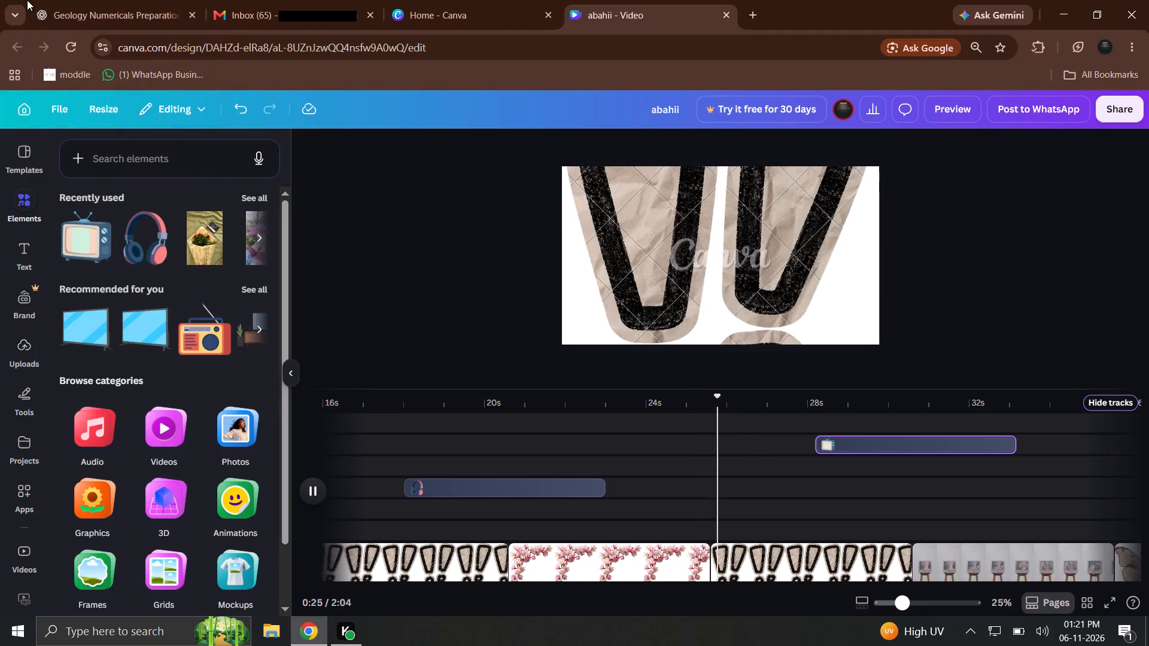
key(space)
key(space)
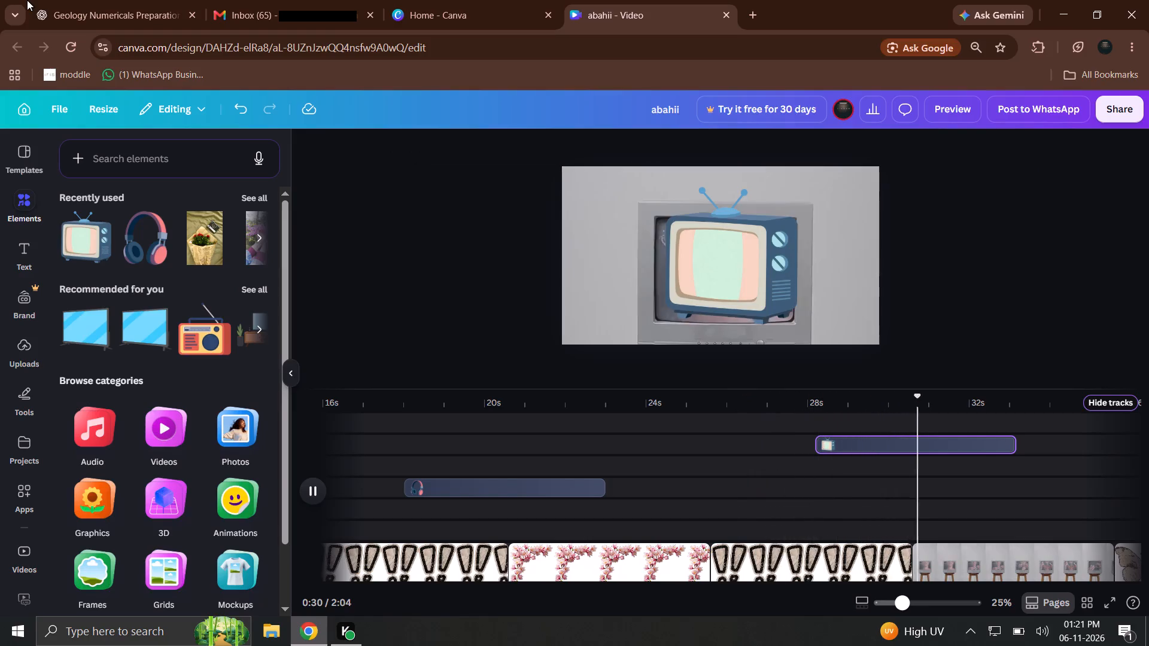
key(space)
Add the blue flat-screen television graphic to the timeline at about 20 seconds, above the pink blossom clip.
drag(154, 322, 181, 330)
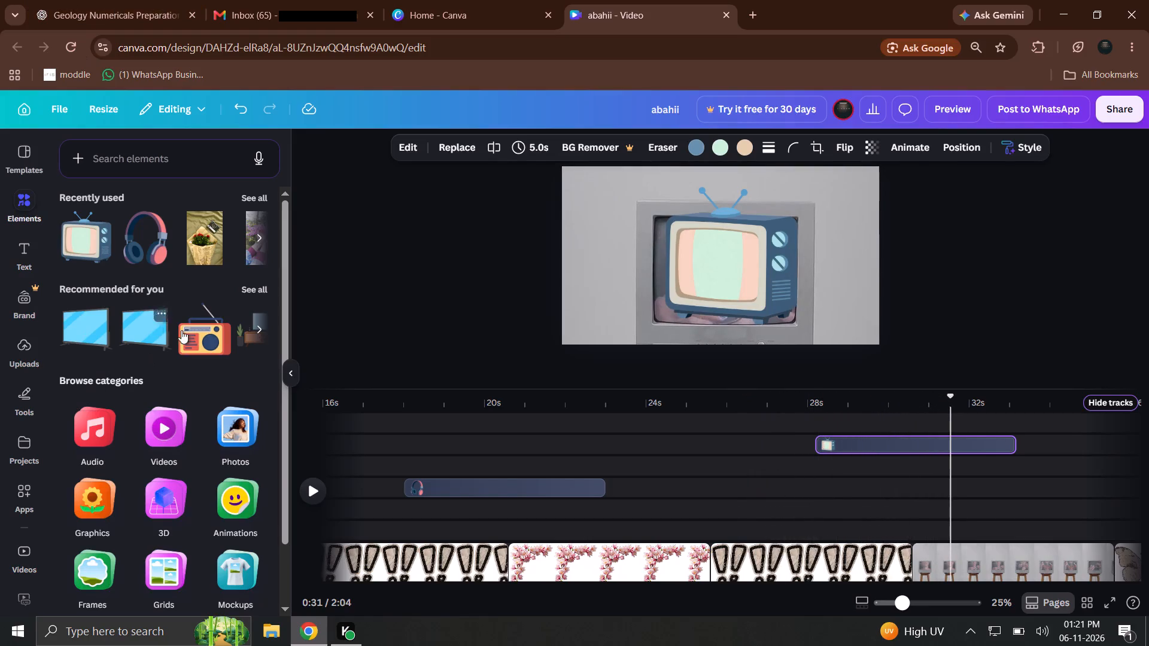
drag(181, 330, 521, 446)
drag(491, 419, 429, 393)
drag(420, 392, 393, 395)
Move the flat-screen television graphic to the upper-right corner of the video frame, partly past its edge.
click(682, 233)
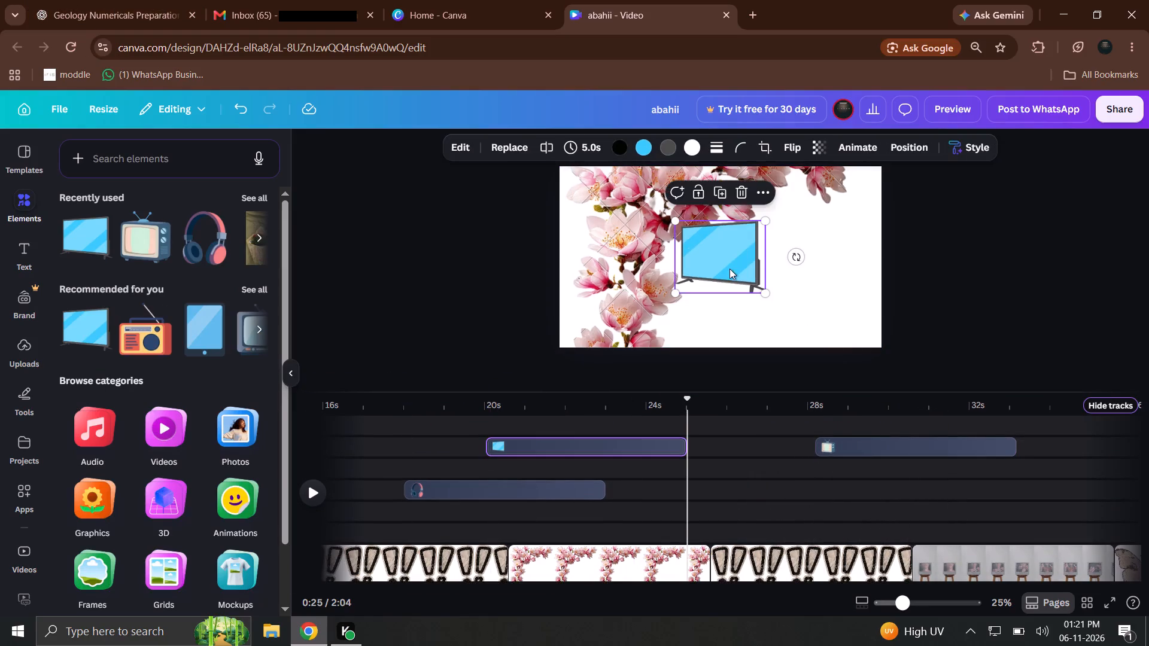
drag(729, 269, 867, 214)
key(alt+Tab)
key(alt+Tab)
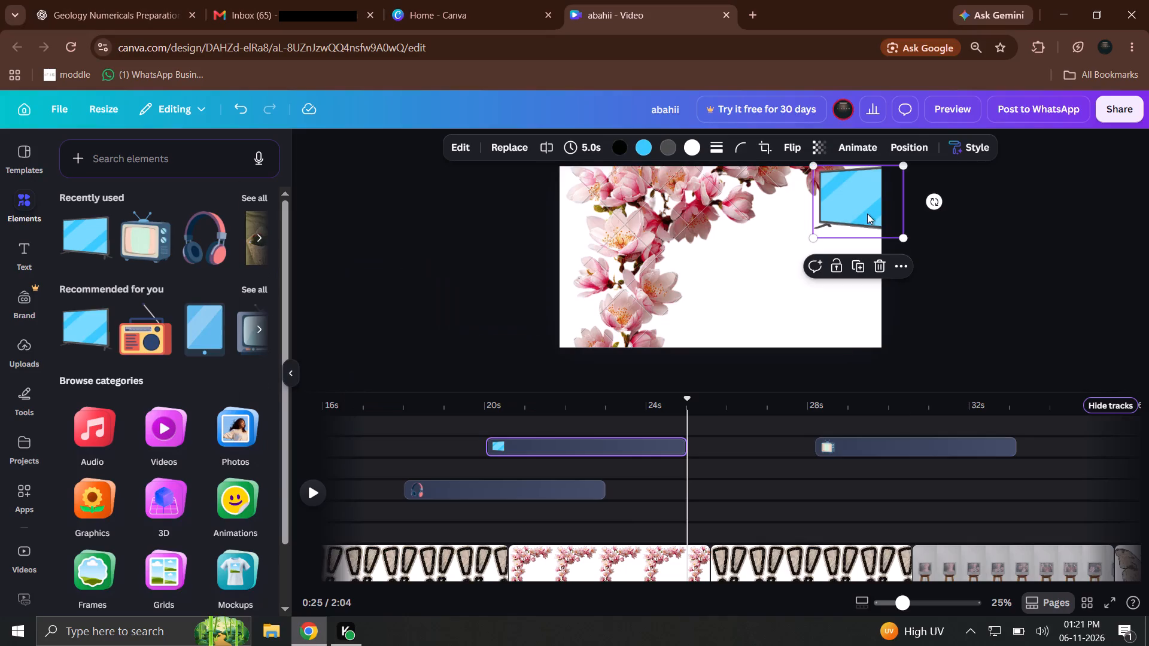
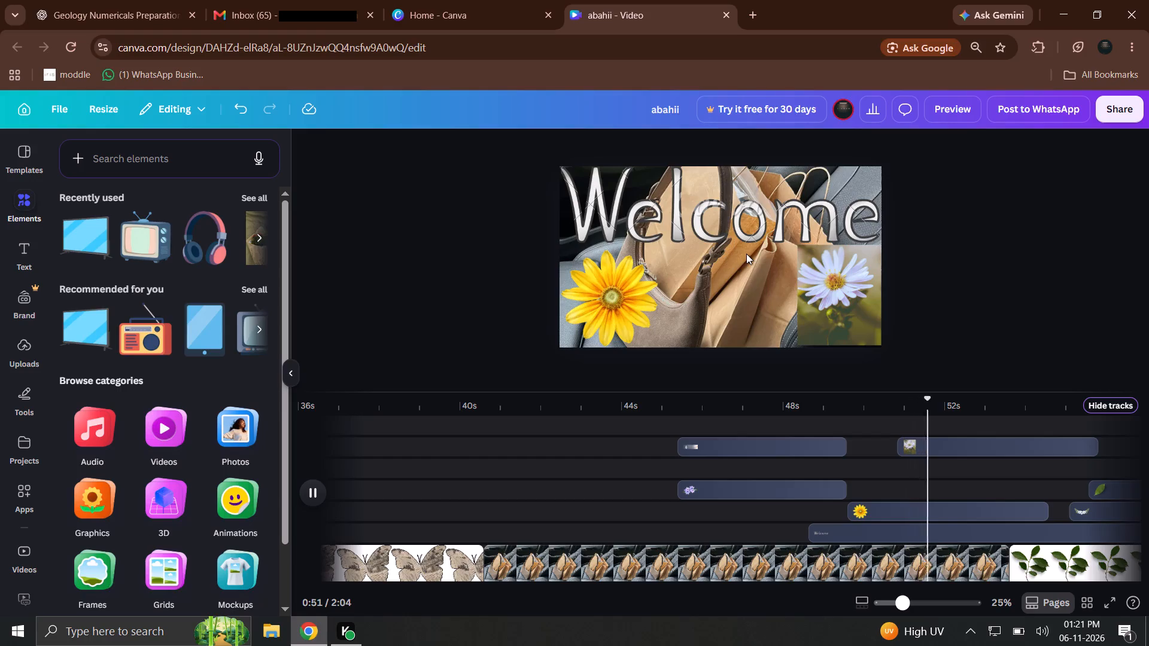
Move the purple flower, yellow flower and Welcome graphic clips together to an earlier point on the timeline and higher tracks.
drag(735, 464, 988, 536)
drag(941, 506, 606, 456)
Preview the video from the beginning to about the 1:03 mark, checking how the overlay graphics play.
drag(448, 399, 276, 401)
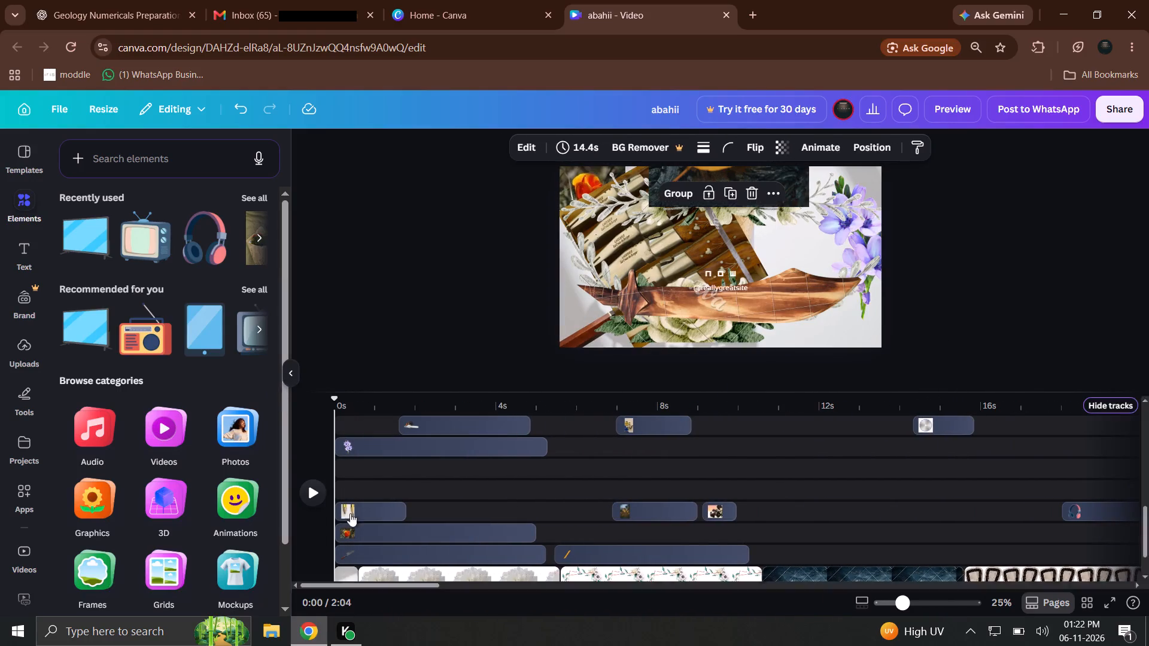
click(303, 490)
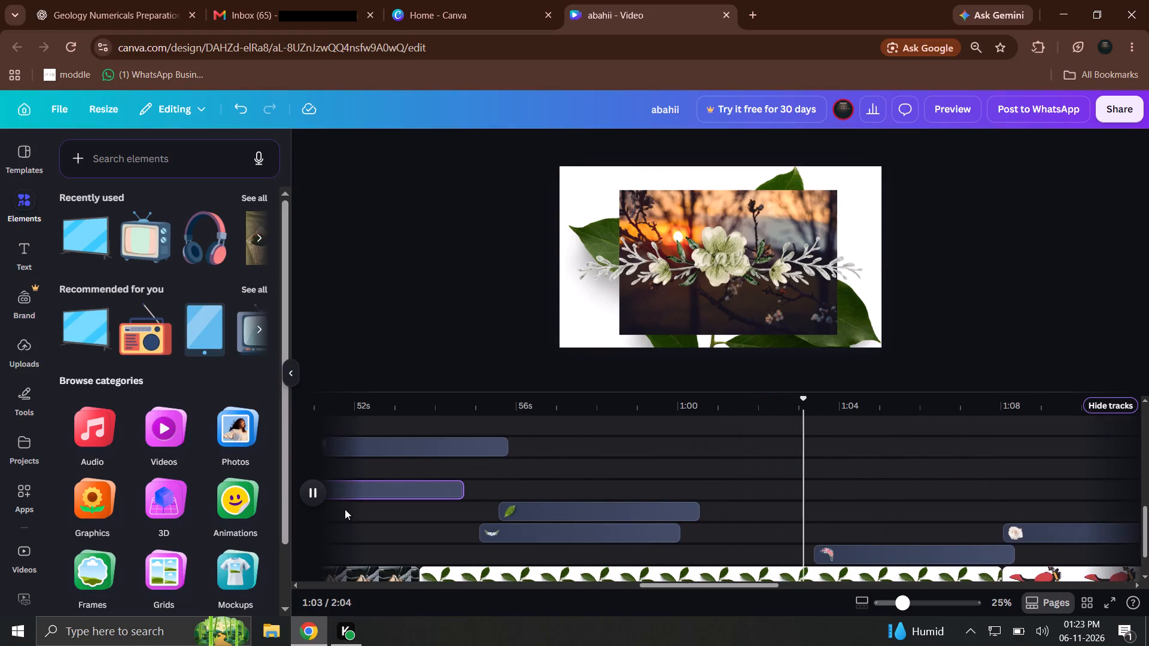
key(space)
key(space)
Move the green leaf clip forward on the timeline and up one track, so it starts at about 59 seconds.
drag(650, 523, 516, 513)
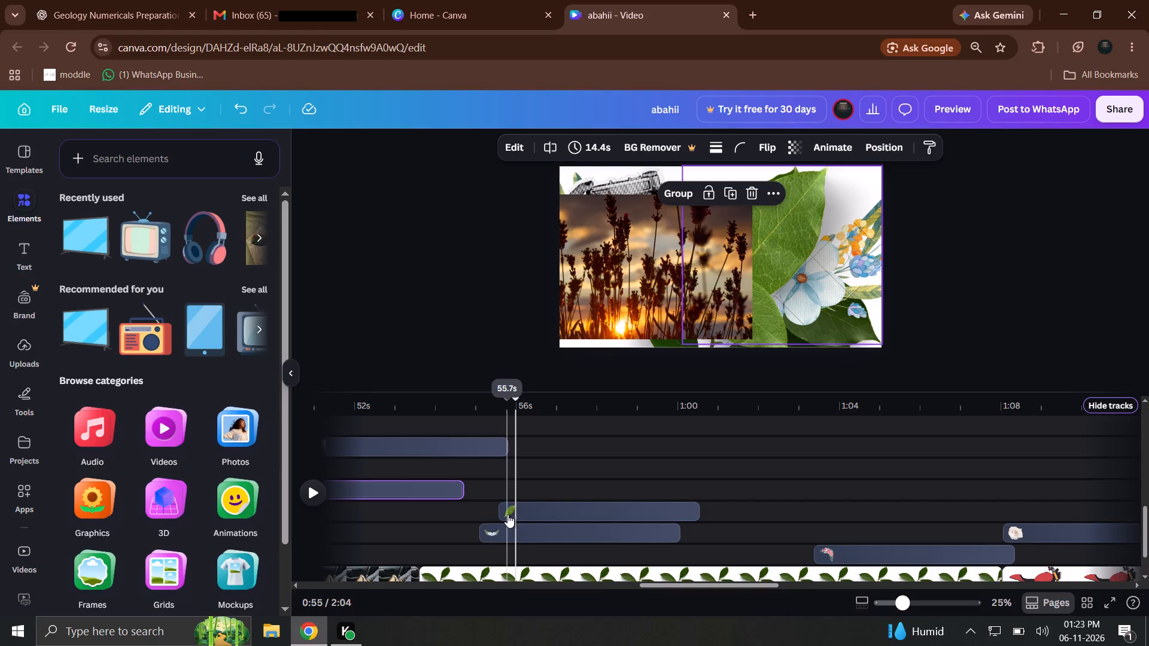
click(507, 513)
drag(539, 509, 599, 502)
click(630, 505)
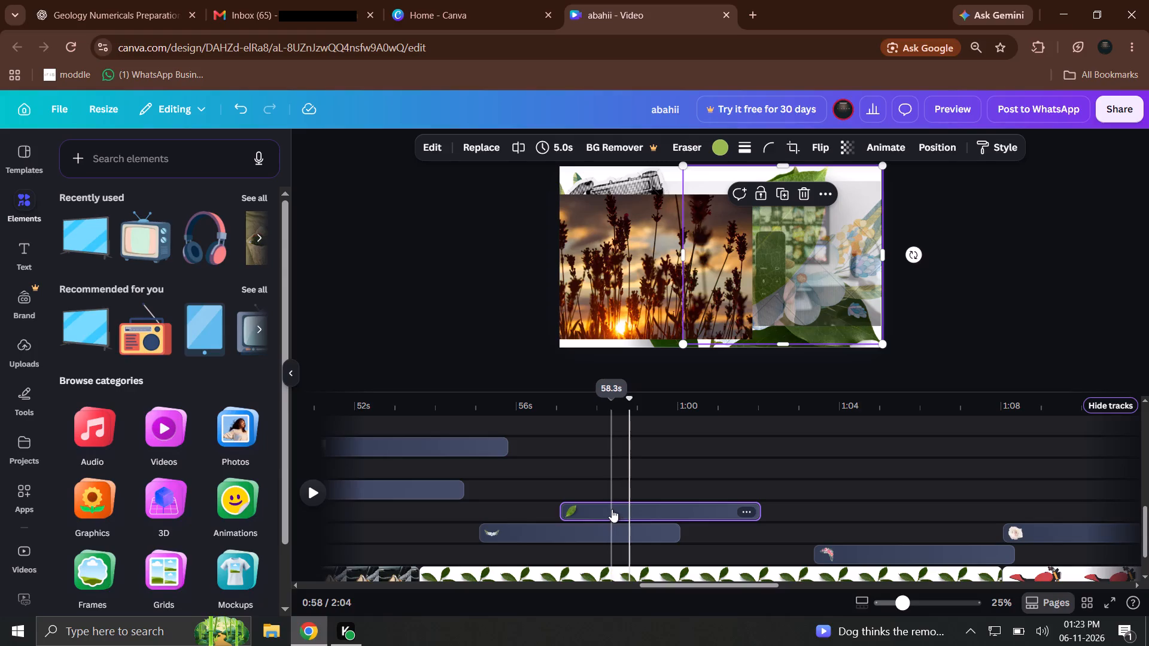
click(612, 509)
click(612, 509)
drag(651, 506, 746, 499)
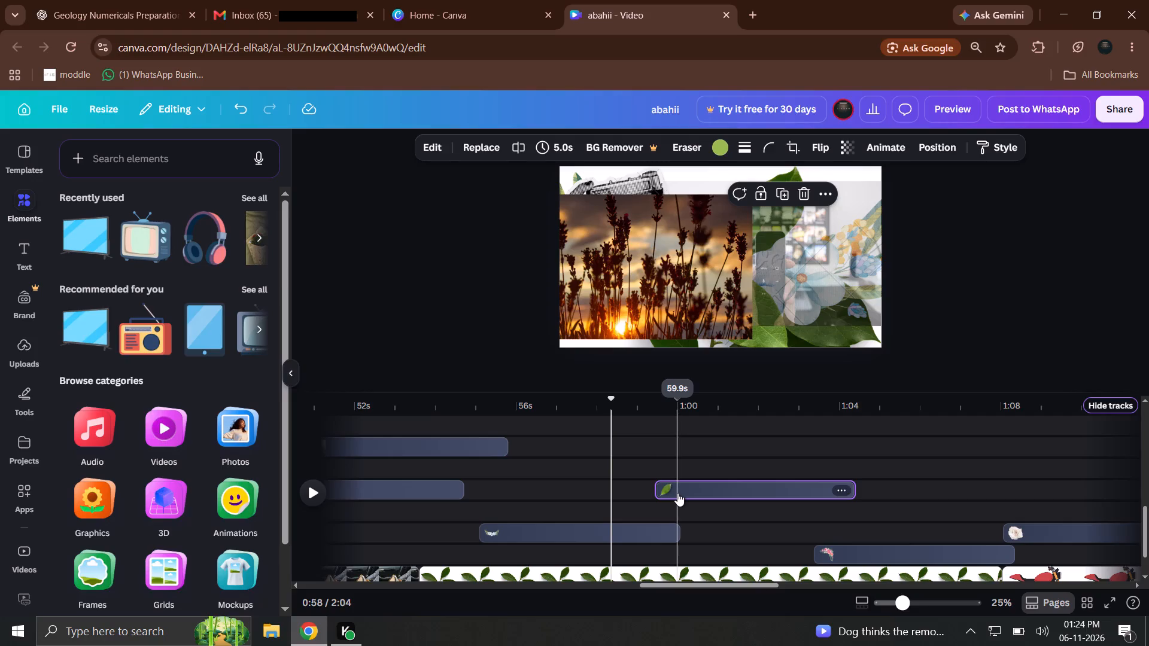
click(677, 493)
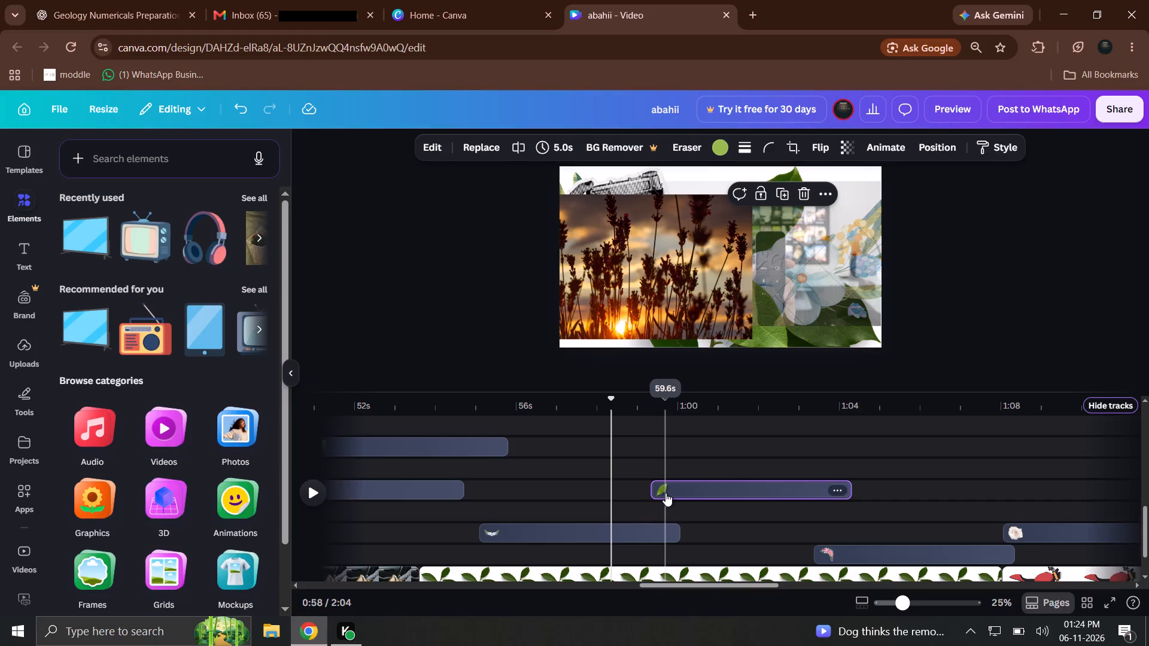
click(665, 493)
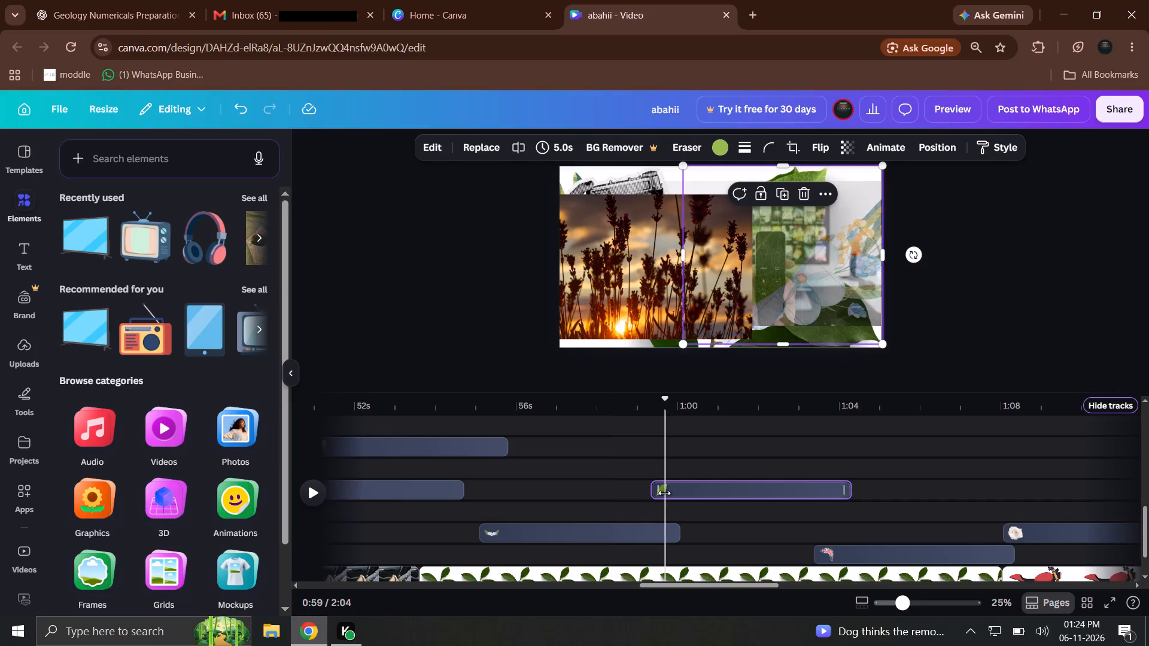
click(680, 492)
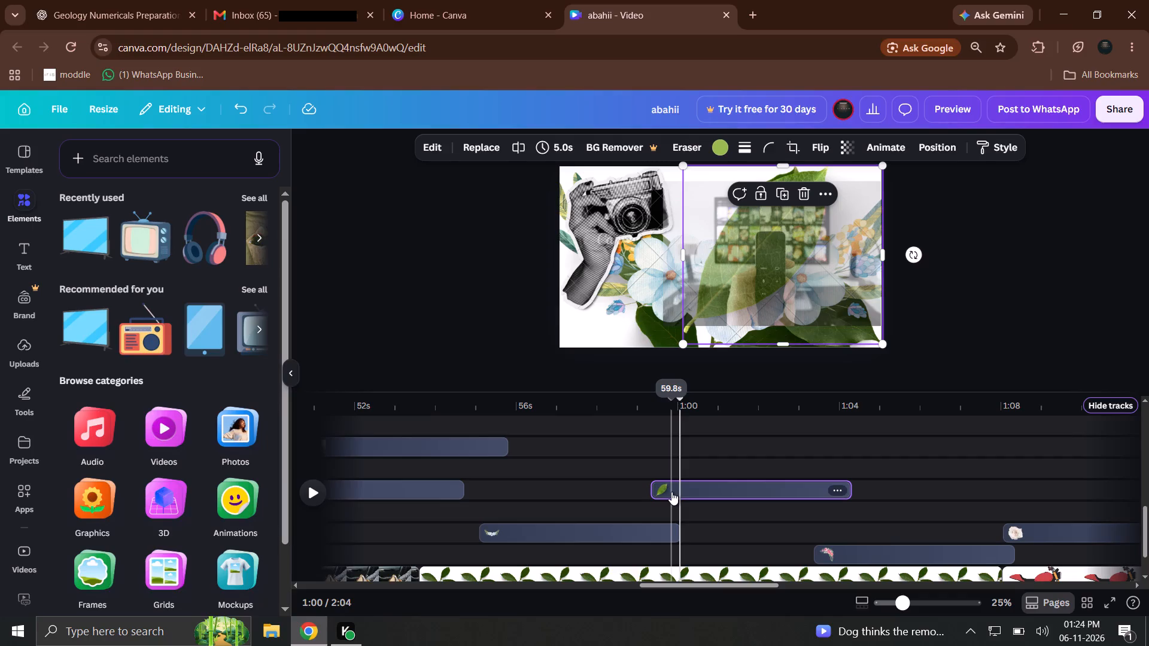
click(666, 492)
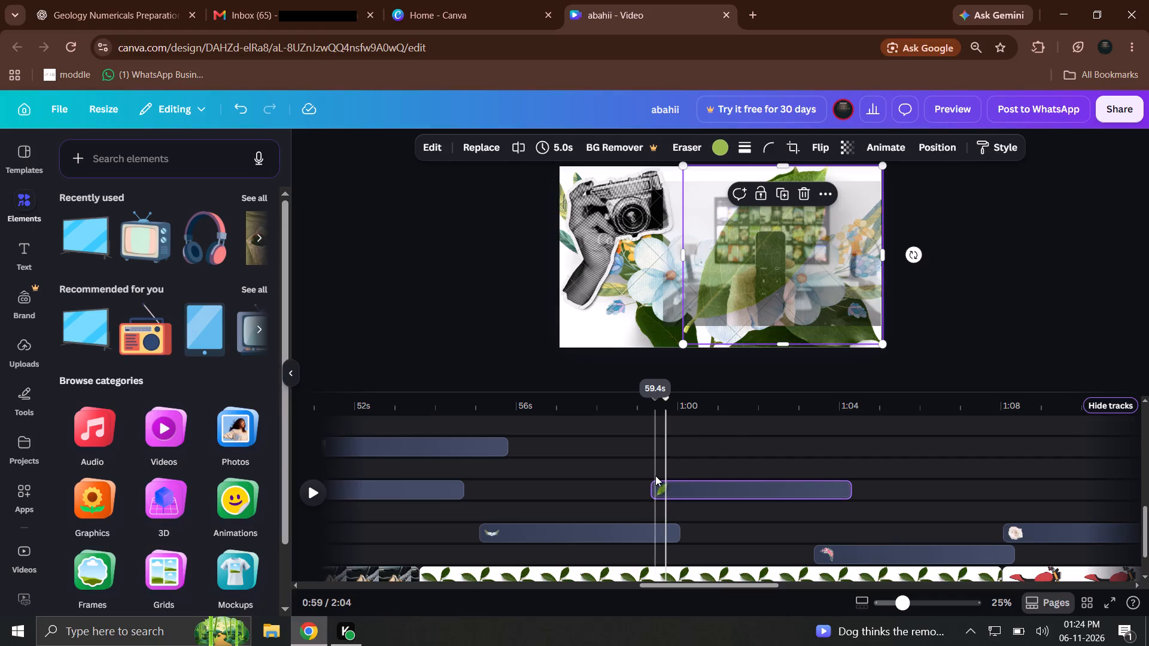
drag(636, 453, 603, 455)
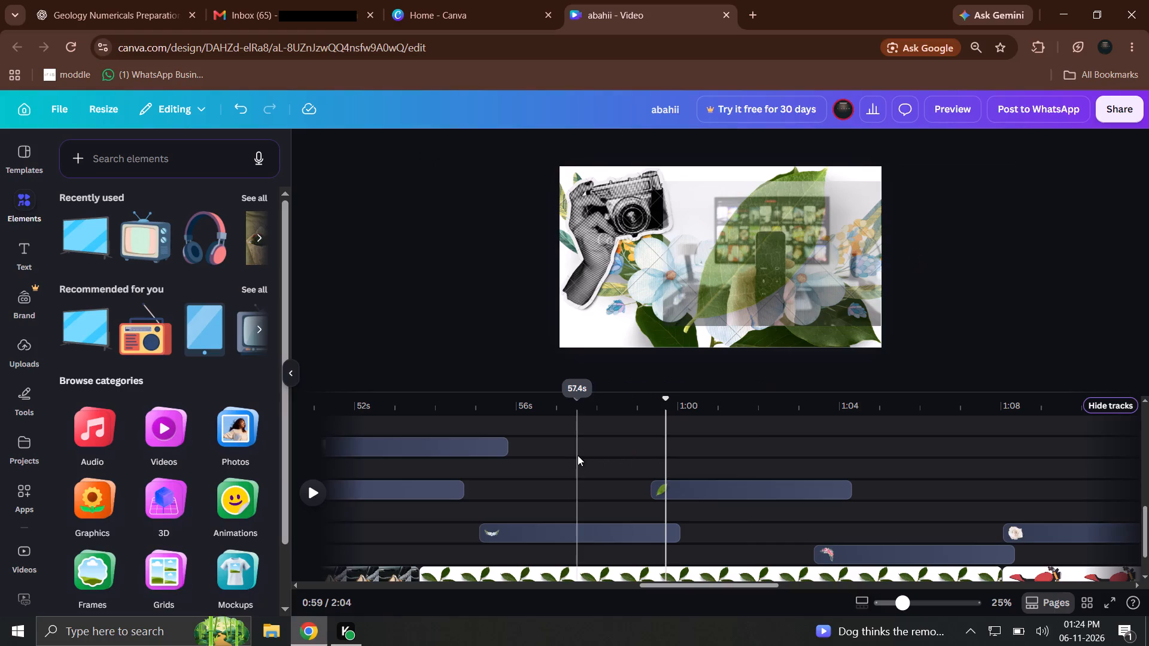
Preview the video from about 59 seconds to about 1:16.
key(space)
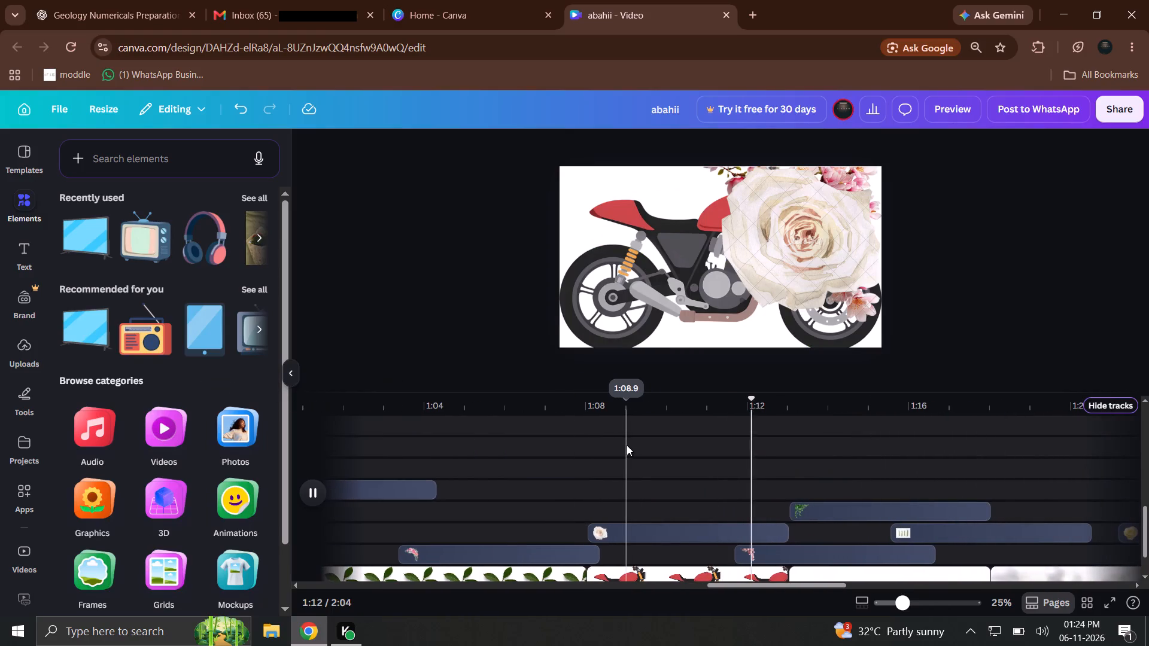
click(627, 445)
Move the white rose and green branch clips back to the track just below the leaf clip, ending at about 1:04.
drag(598, 465, 882, 557)
drag(878, 540, 519, 511)
drag(616, 522, 922, 508)
drag(914, 508, 394, 497)
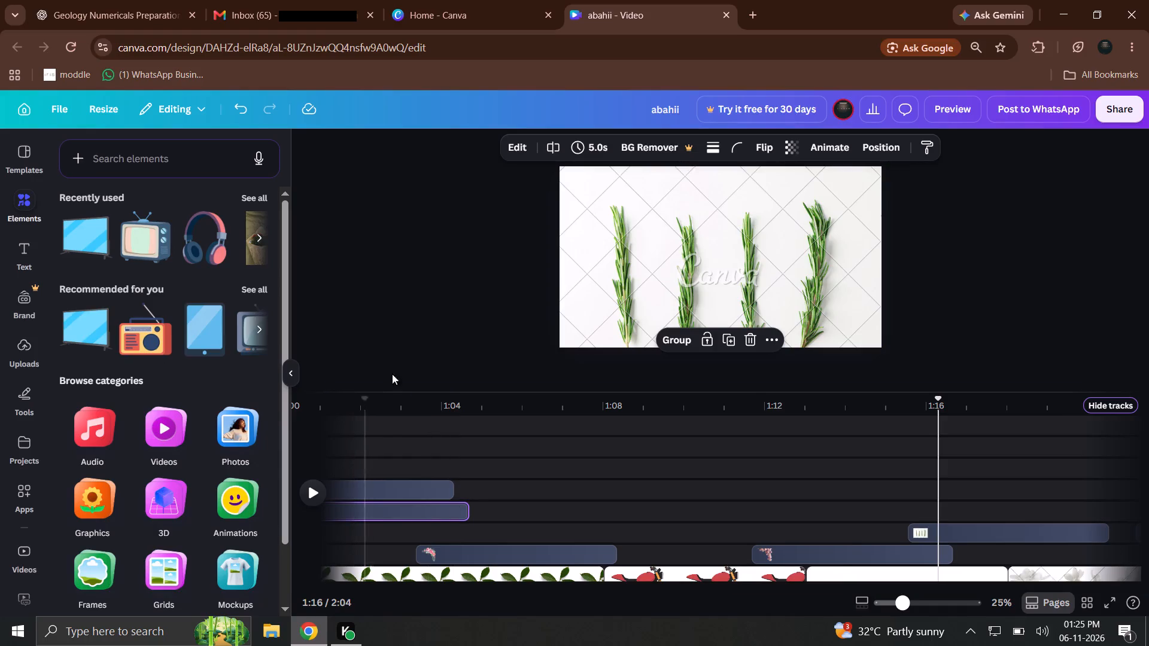
Select the green-leaf background clip with its overlay clips before 1:08 and move them together further along the timeline.
drag(530, 528, 590, 505)
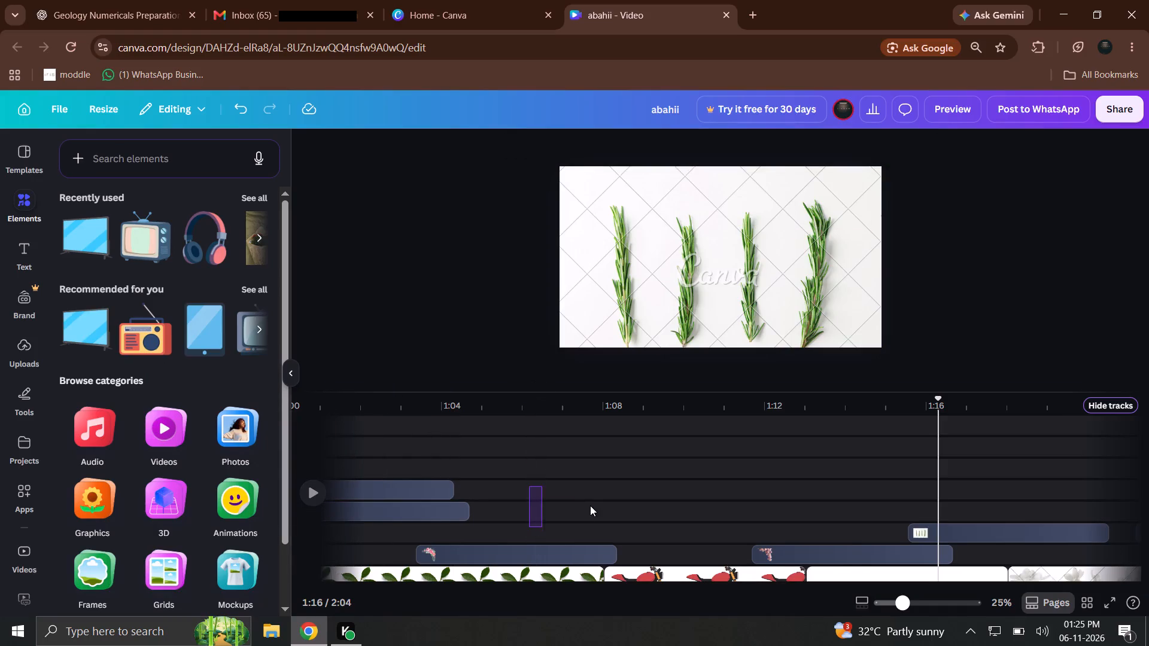
drag(590, 505, 660, 553)
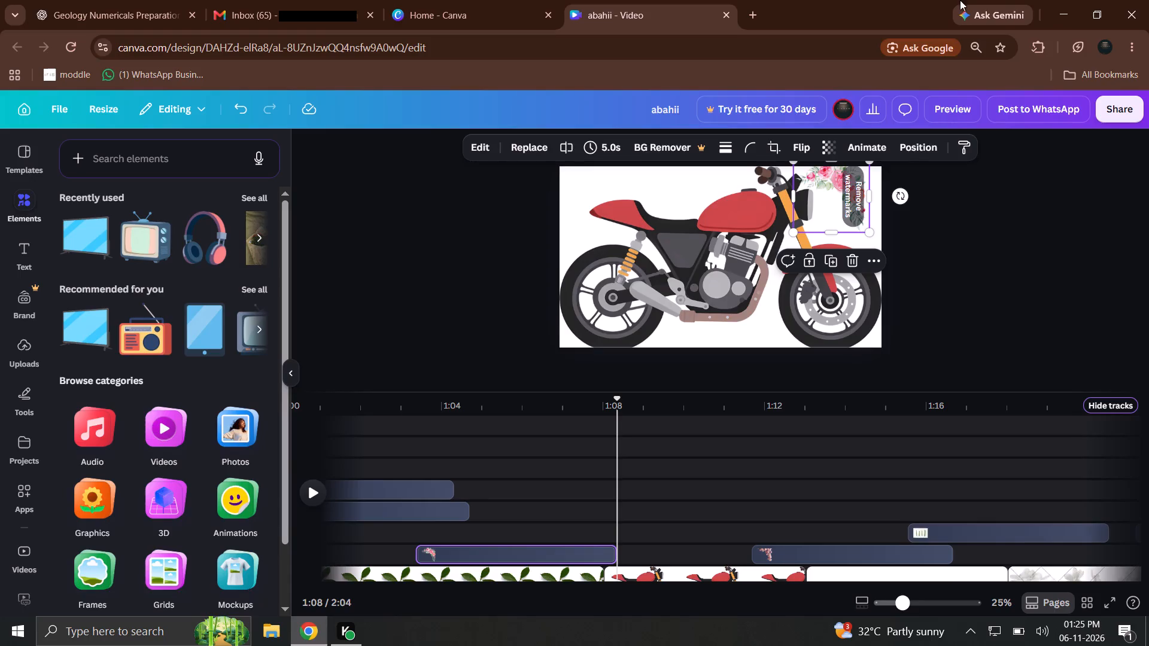
drag(426, 464, 503, 589)
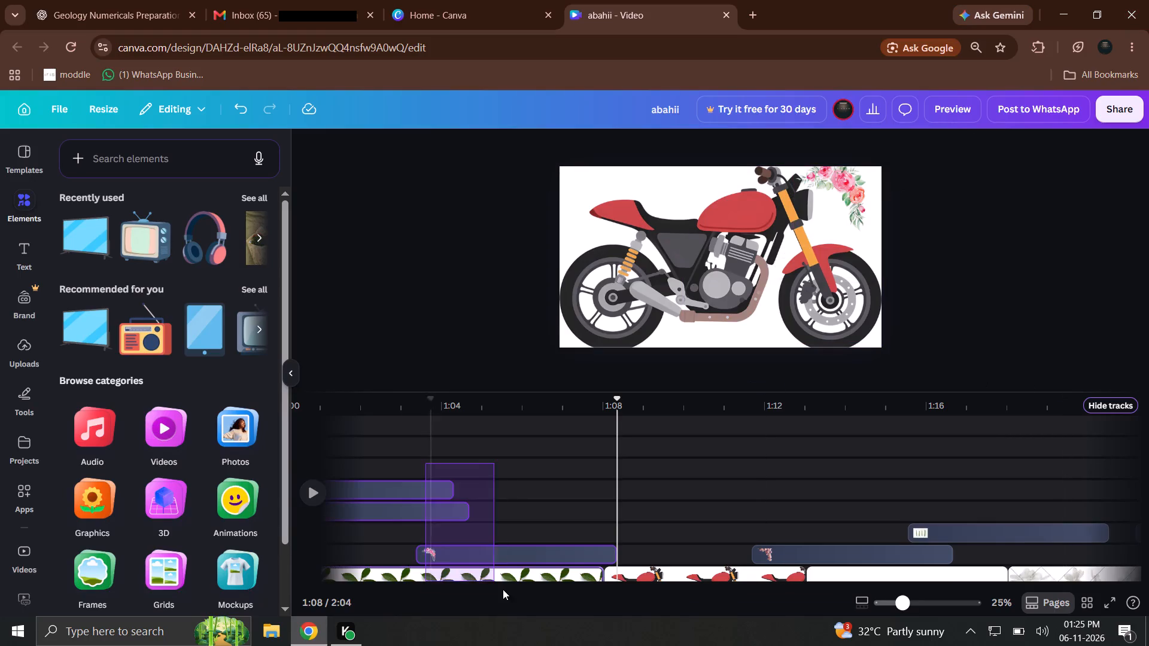
drag(503, 589, 509, 593)
drag(484, 569, 969, 560)
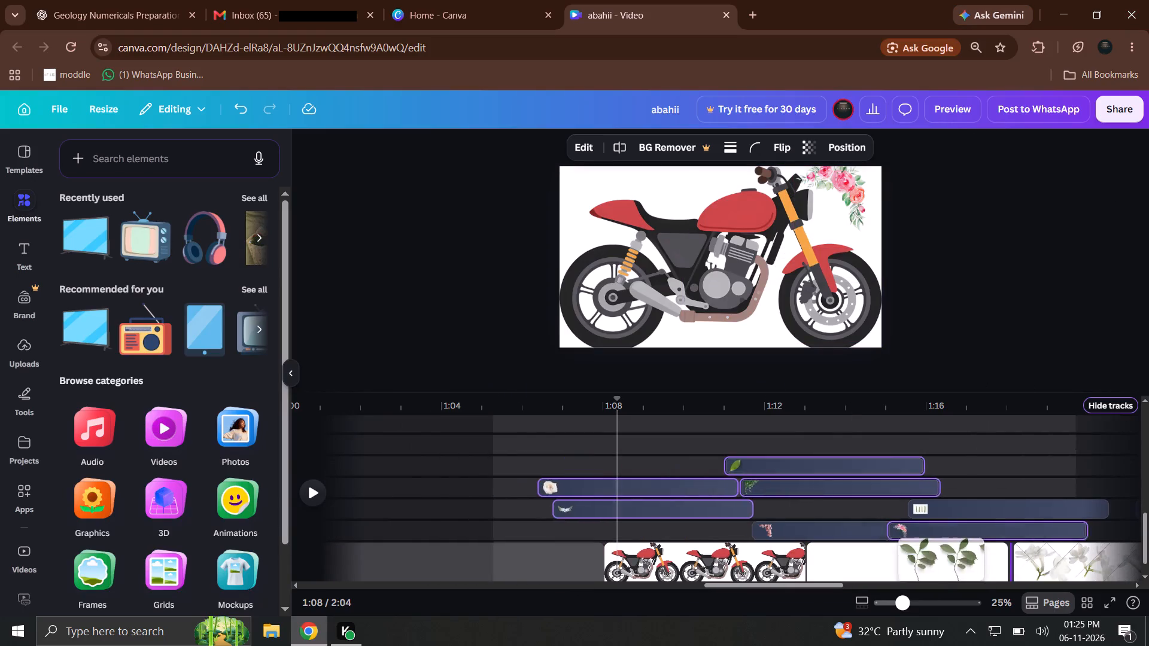
drag(969, 560, 1101, 566)
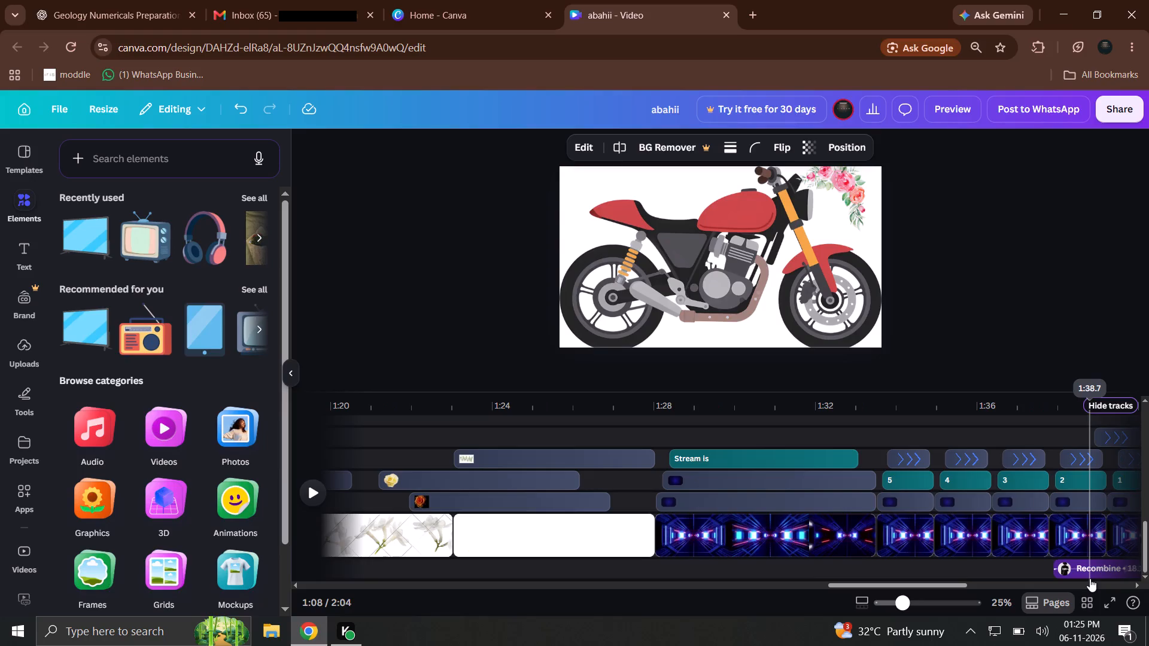
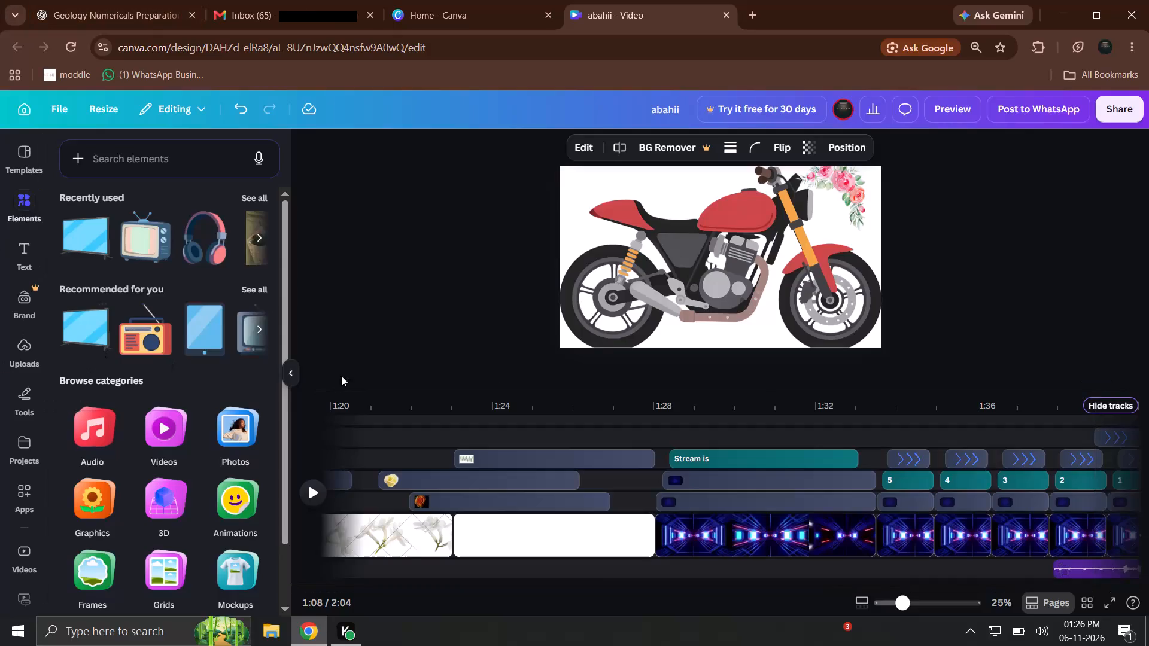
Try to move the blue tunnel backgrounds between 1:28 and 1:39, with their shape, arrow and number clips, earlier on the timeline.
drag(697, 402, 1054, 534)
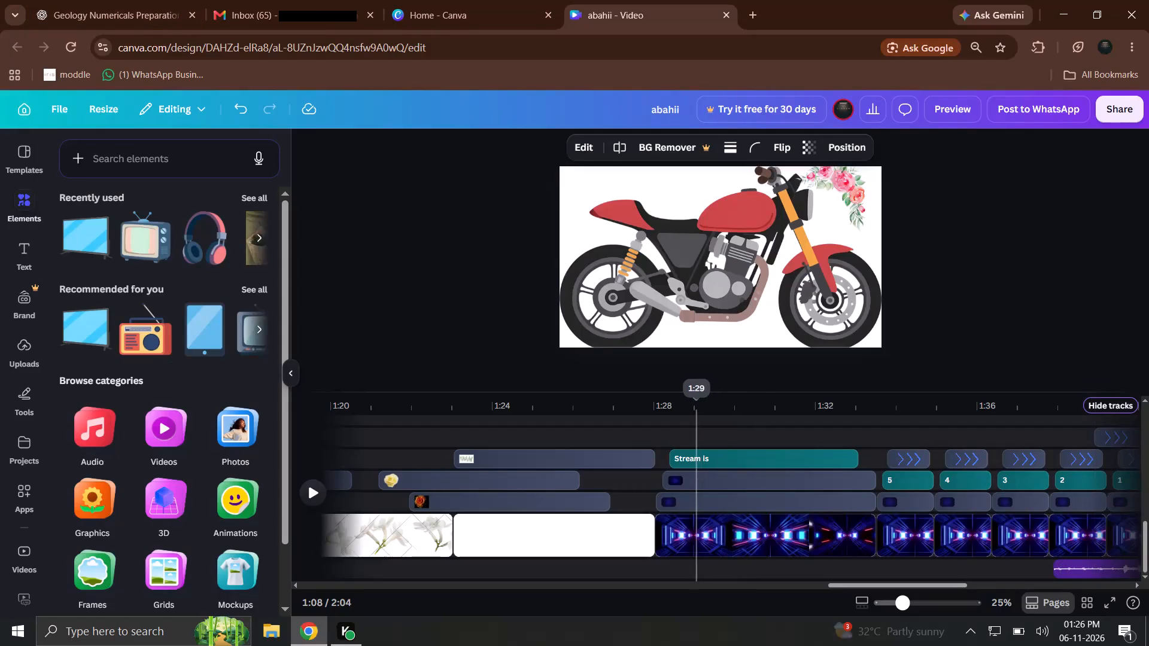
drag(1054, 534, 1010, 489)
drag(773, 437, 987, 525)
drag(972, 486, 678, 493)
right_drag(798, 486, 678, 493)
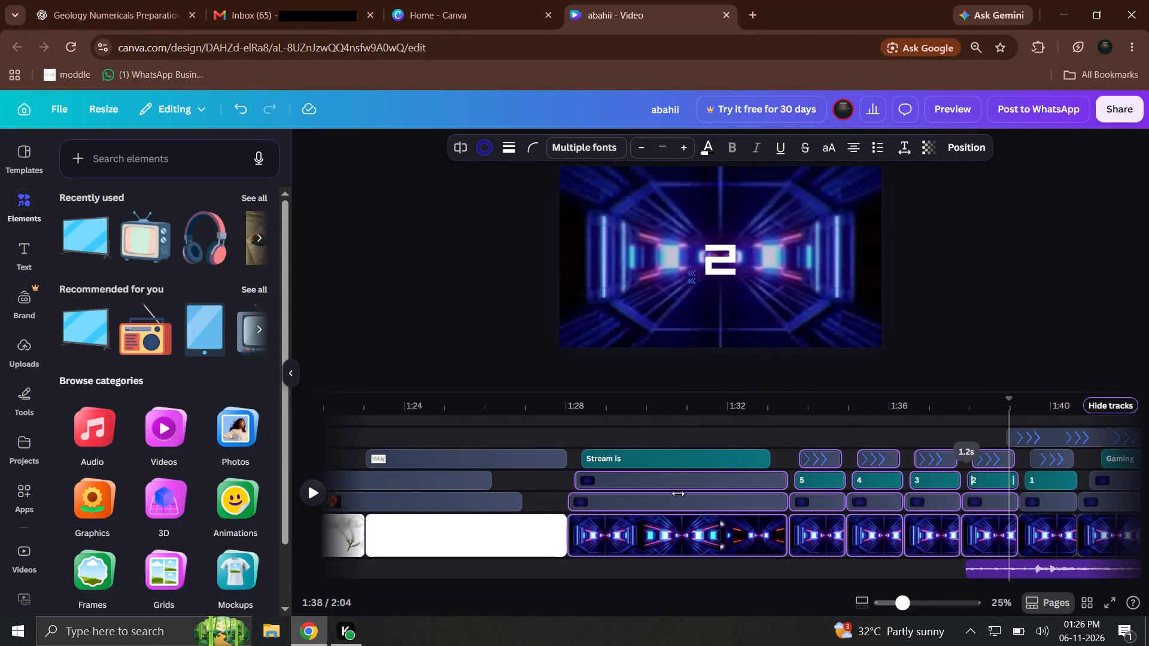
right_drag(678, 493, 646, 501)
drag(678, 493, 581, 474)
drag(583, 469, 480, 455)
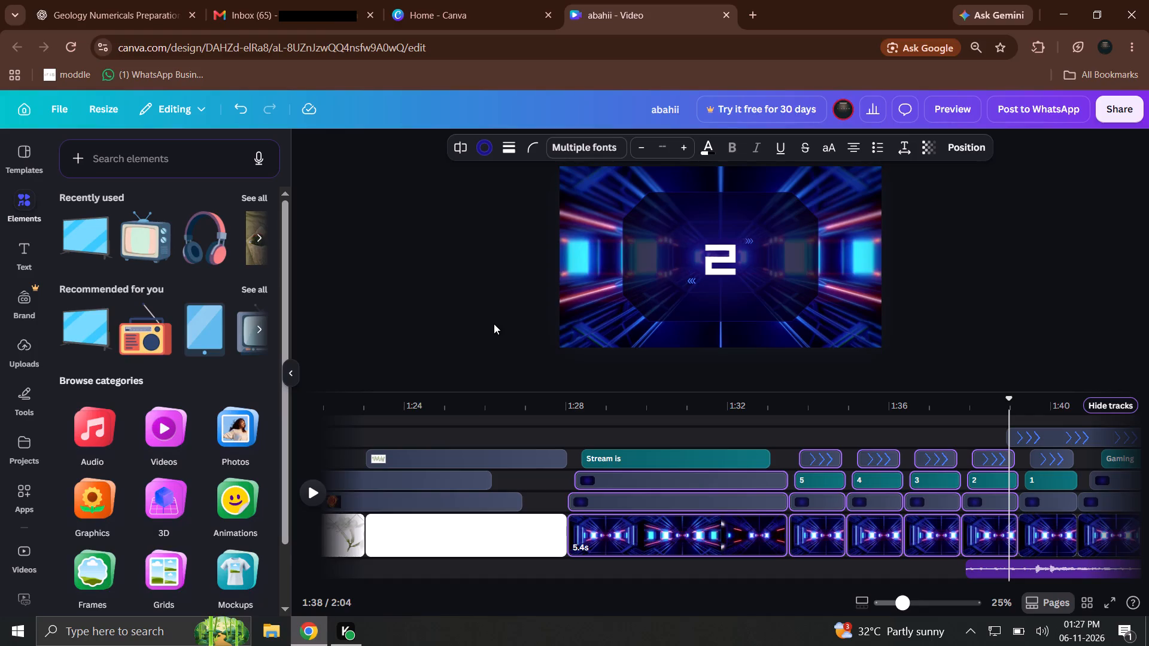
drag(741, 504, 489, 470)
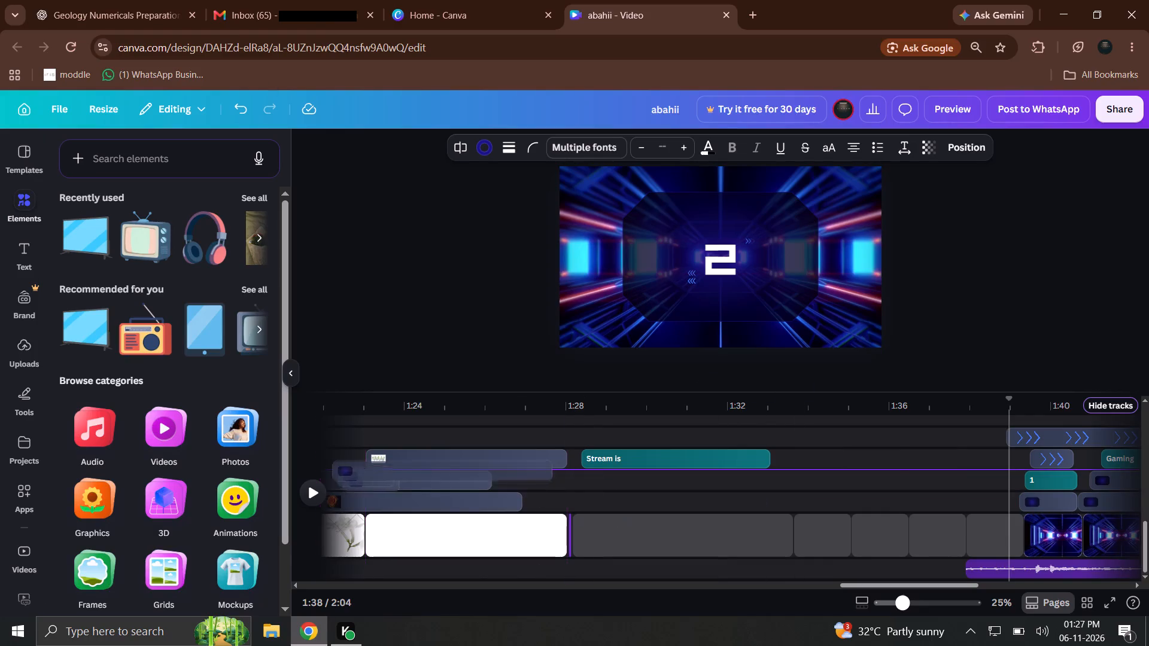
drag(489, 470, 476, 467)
Move the small picture clip above the white background up one track, starting at about 1:31.
drag(476, 467, 810, 444)
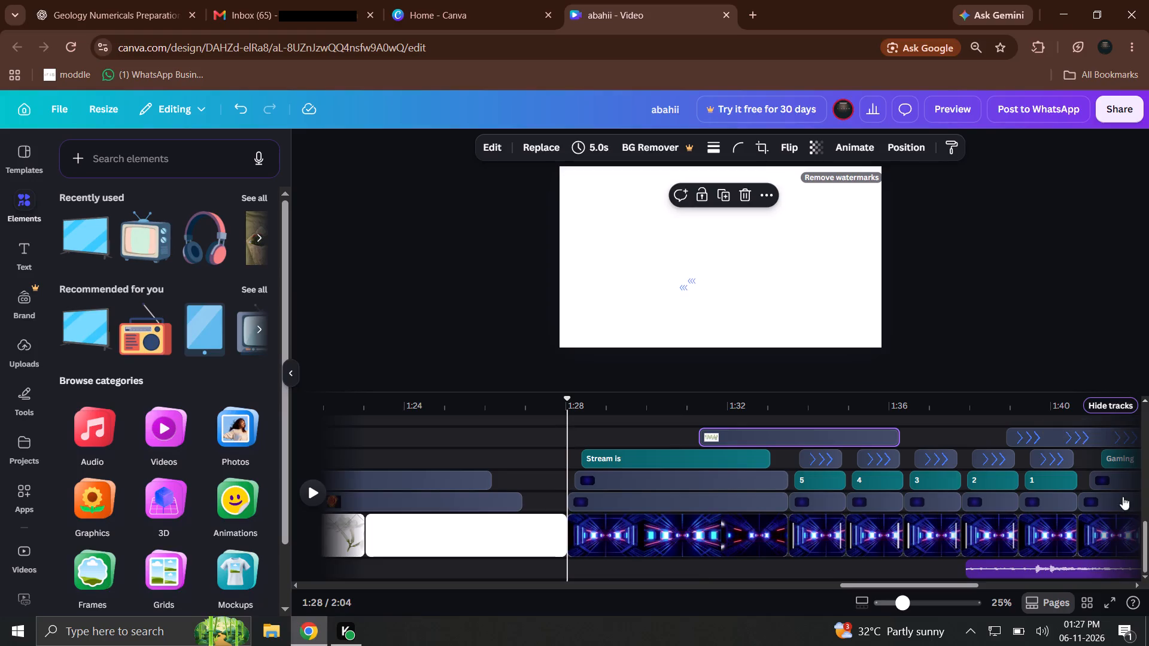
Move the upper dark-blue shape clip at 1:28 back to about 1:22, and the lower one at about 1:41 to about 1:36.
drag(698, 474, 465, 482)
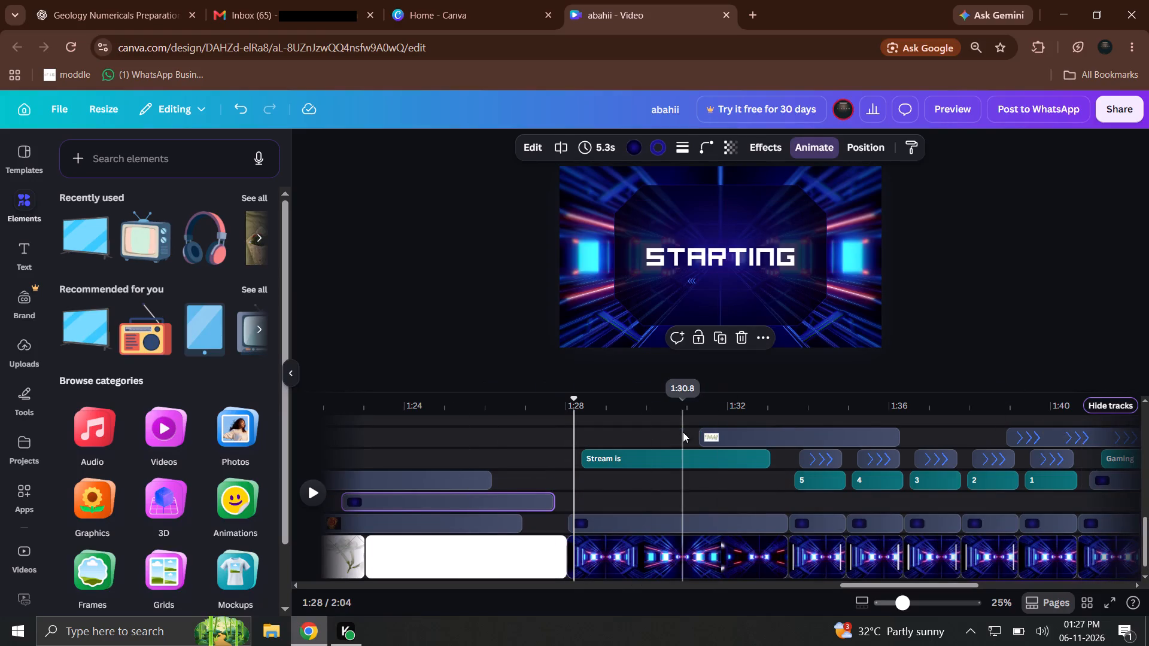
drag(655, 444, 503, 444)
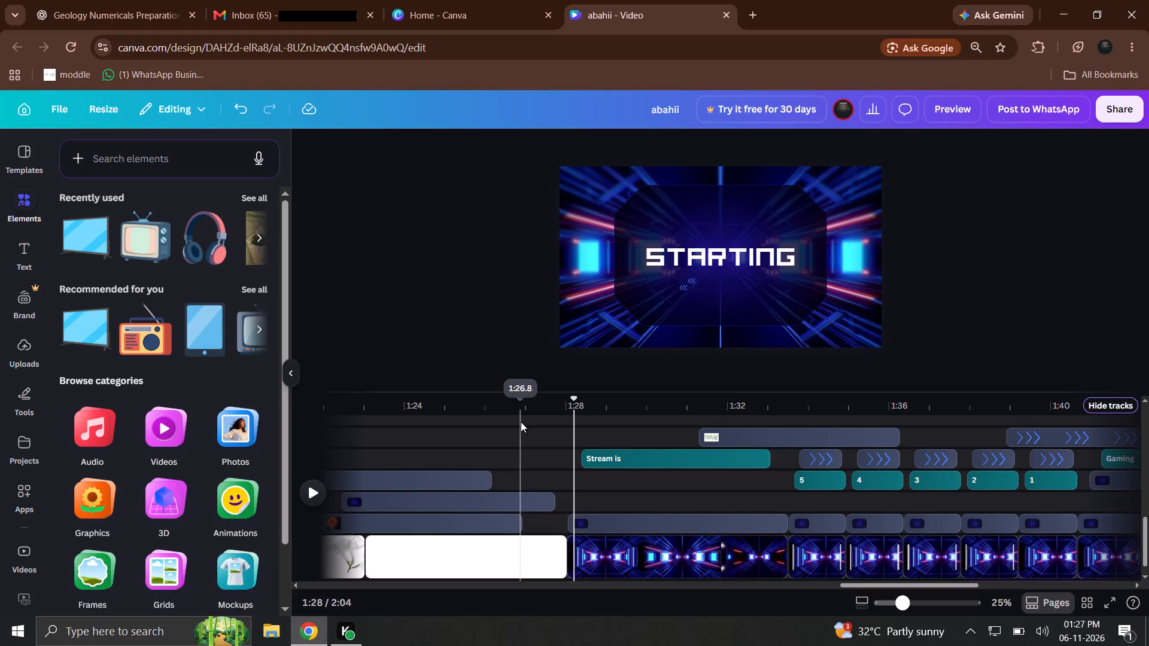
drag(1081, 528, 838, 495)
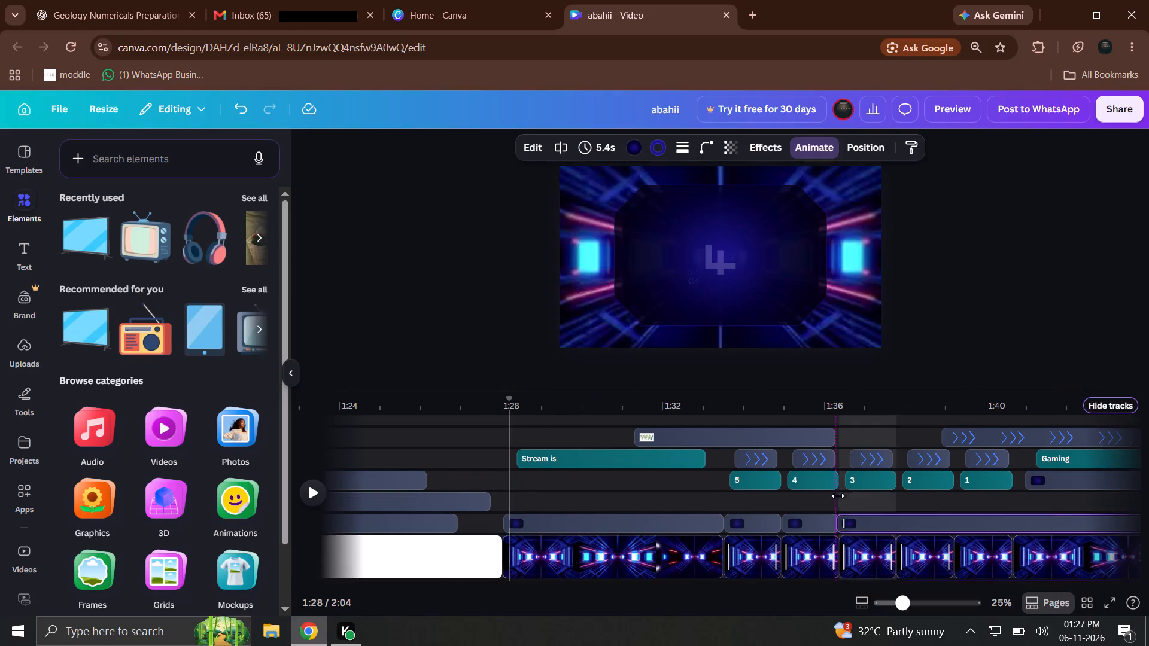
Select the countdown numbers 5 to 1 with their arrow clips and move them together earlier, starting at about 1:30.
drag(1014, 498, 830, 484)
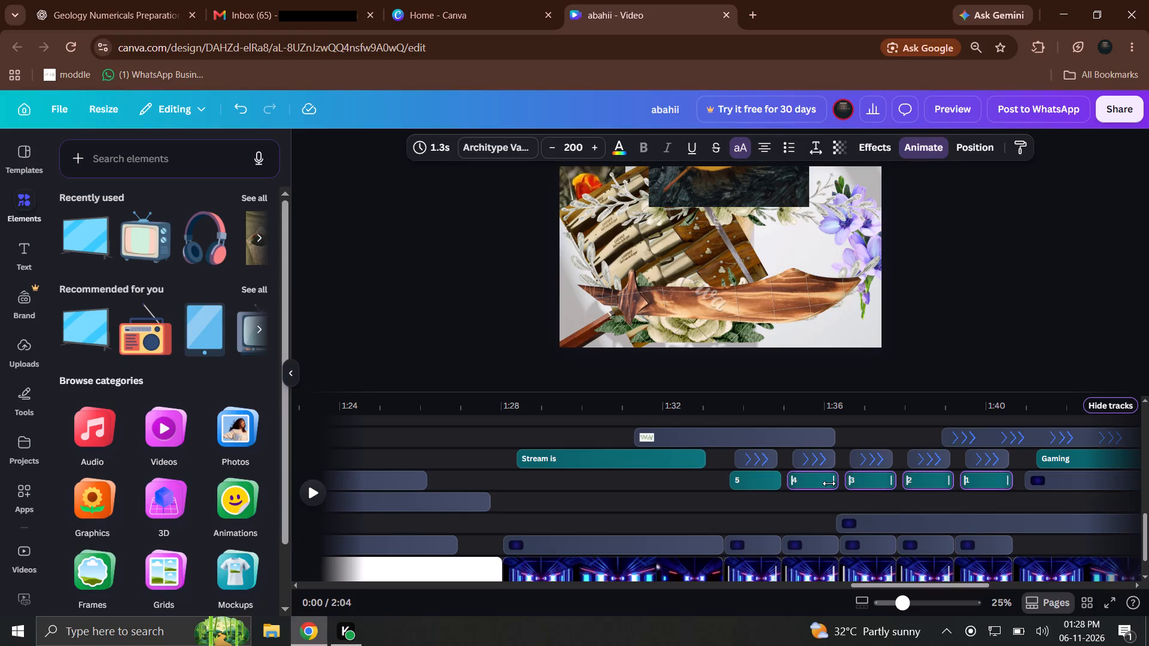
click(829, 483)
drag(992, 513, 917, 497)
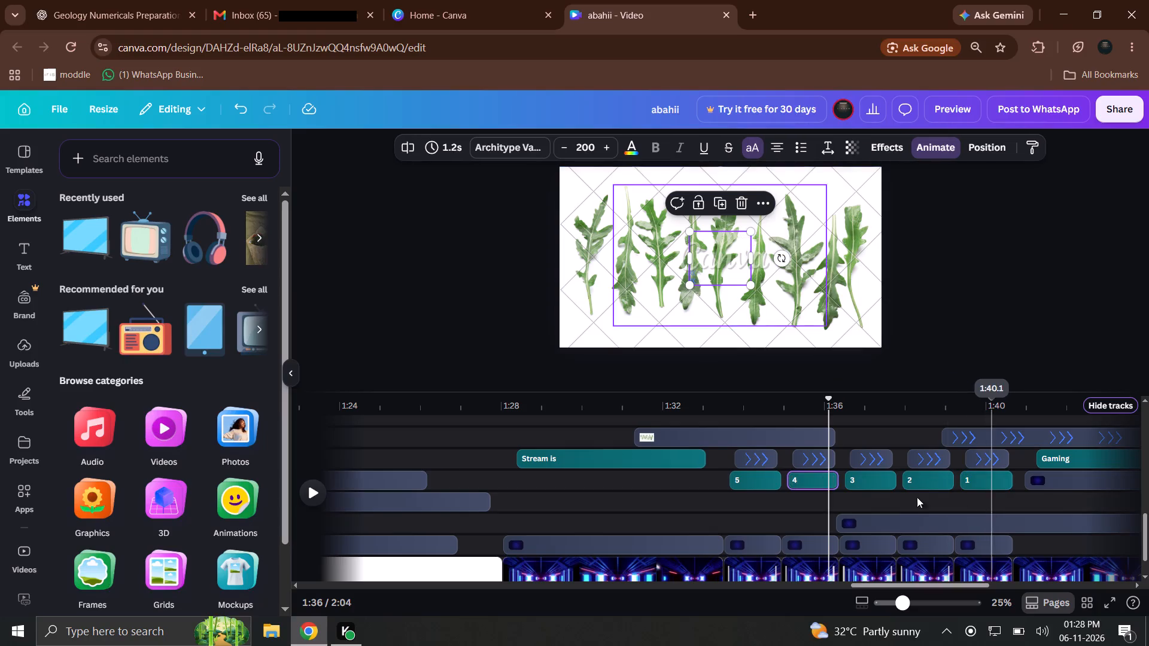
drag(917, 497, 753, 469)
drag(1016, 490, 844, 459)
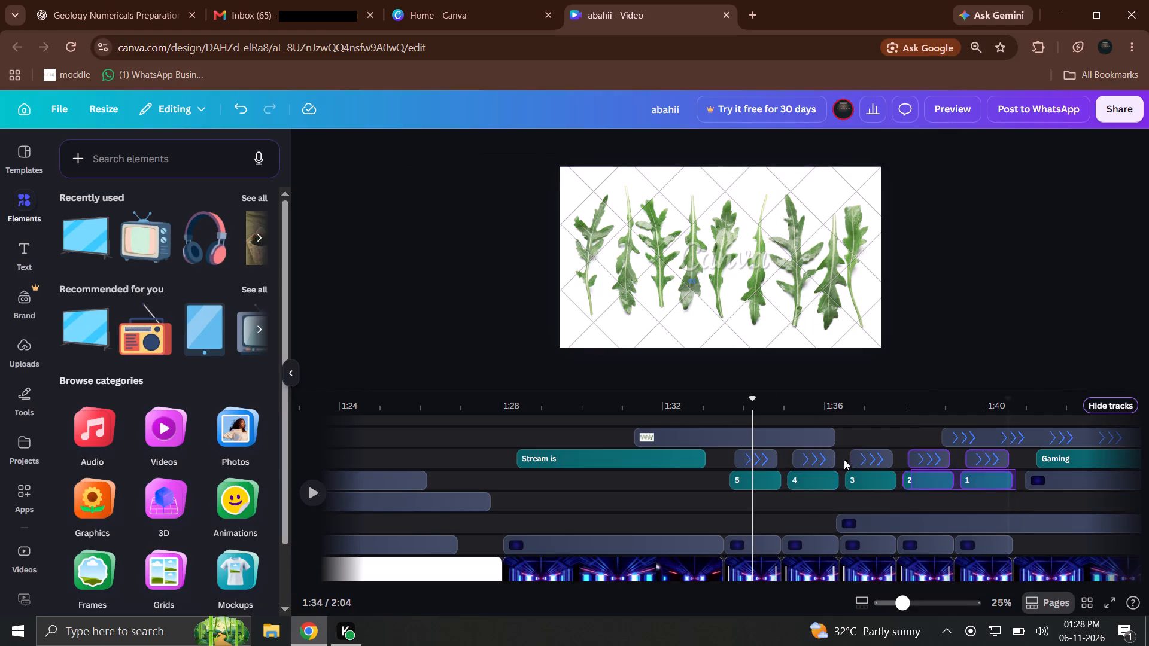
drag(844, 459, 741, 454)
drag(991, 458, 835, 462)
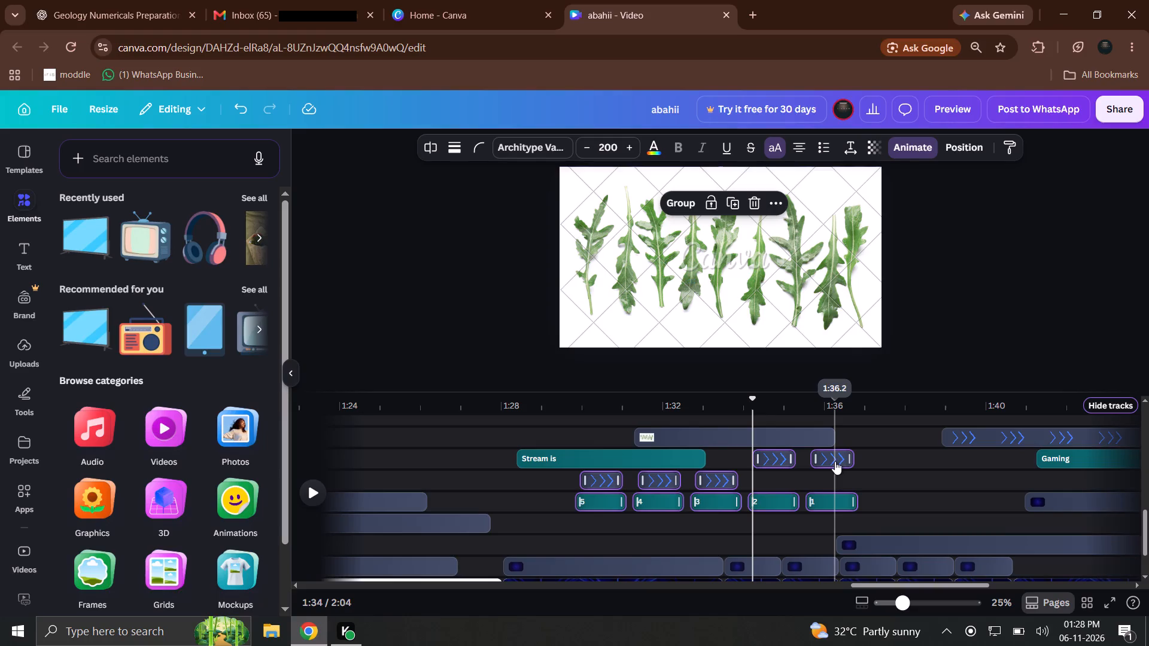
Select the first "Stream is" title along with the countdown clips and shift them slightly earlier, so the title starts at about 1:28.
drag(920, 455, 594, 520)
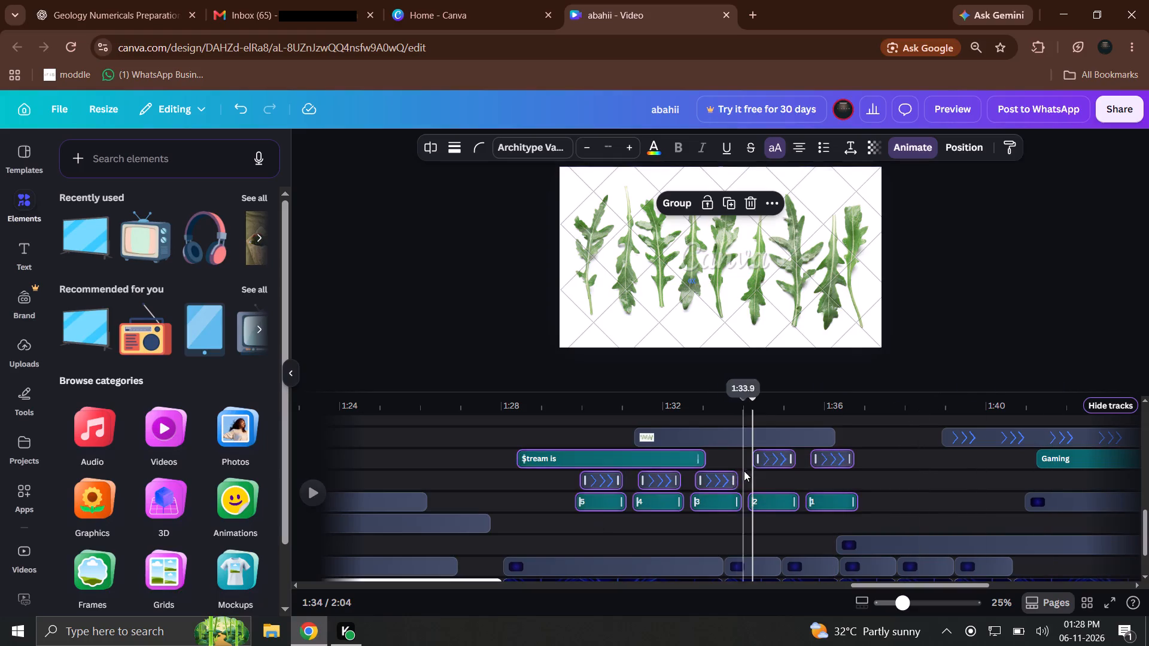
drag(724, 481, 715, 470)
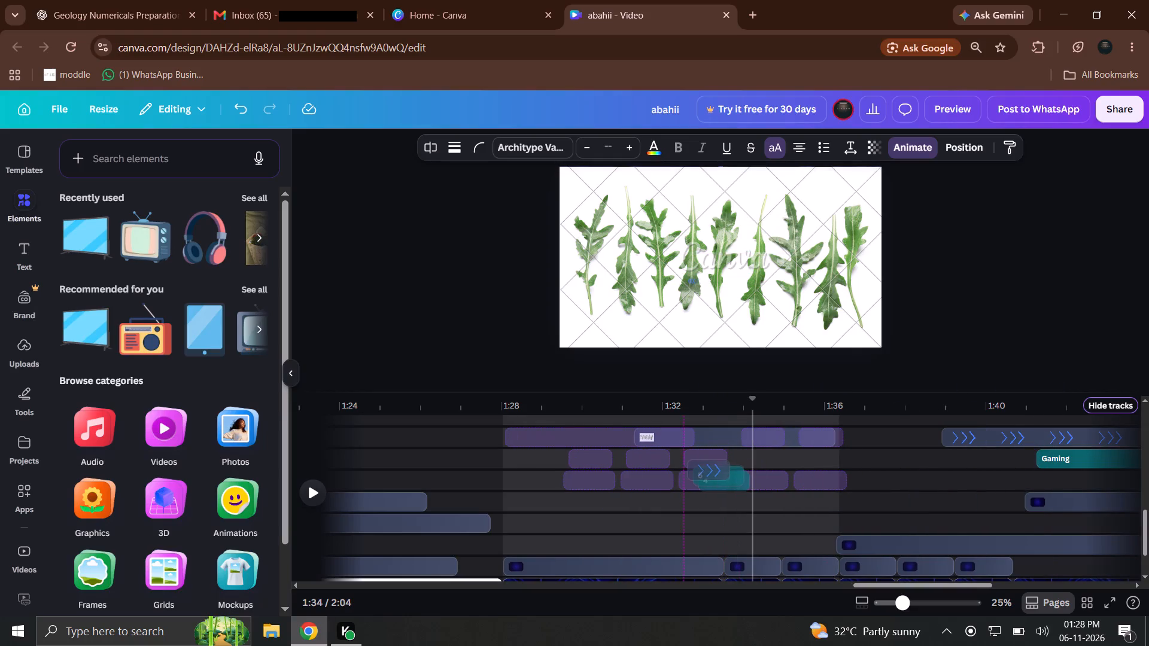
drag(715, 470, 715, 468)
drag(715, 468, 716, 465)
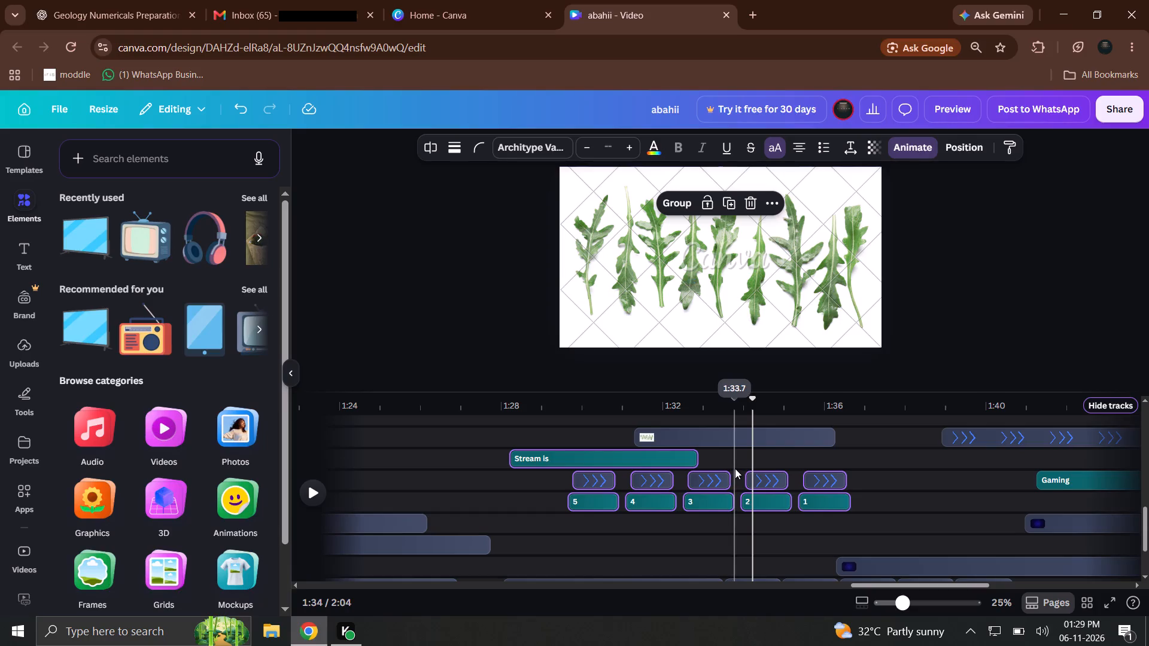
click(735, 467)
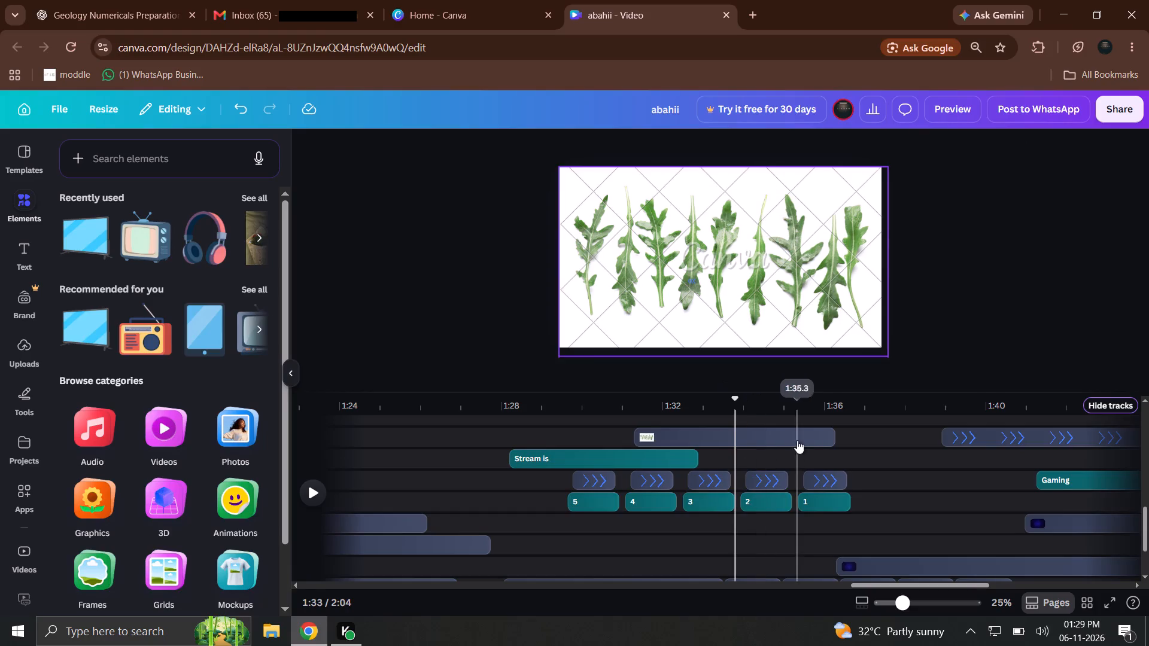
Move the picture clip and the arrow clip above number 2 to tracks below the countdown, both starting around 1:30.
drag(798, 441, 726, 504)
drag(759, 486, 596, 522)
click(598, 493)
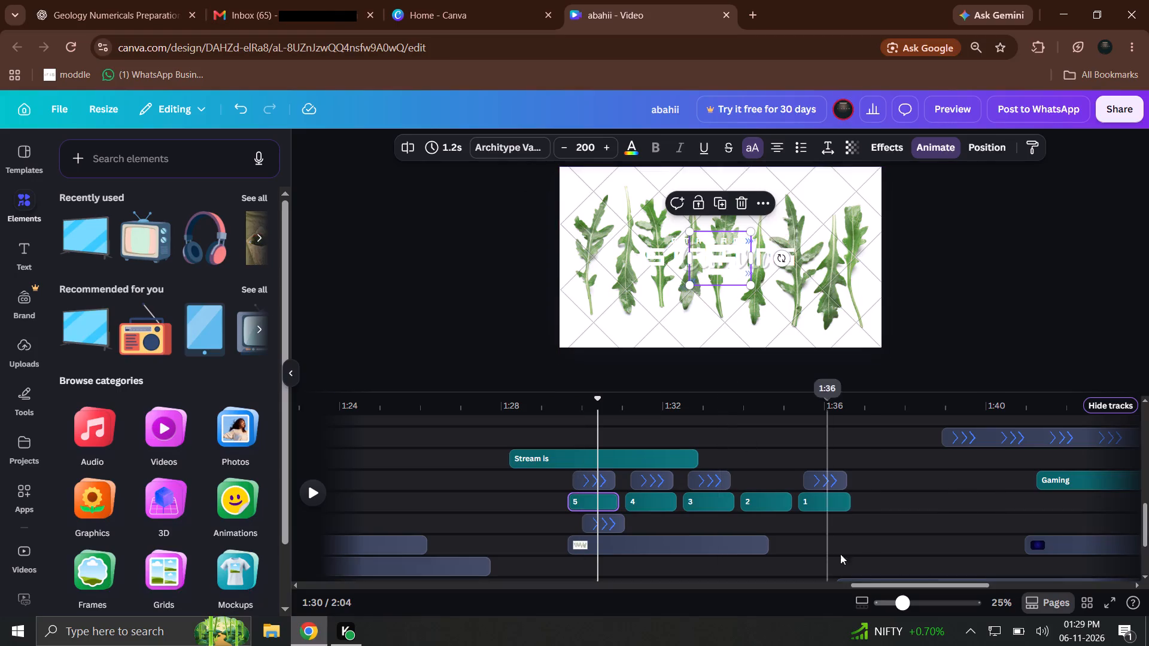
Select the countdown number and arrow clips together and move them to the end of the video, starting at about 2:03.
drag(867, 535, 439, 471)
drag(642, 472, 889, 489)
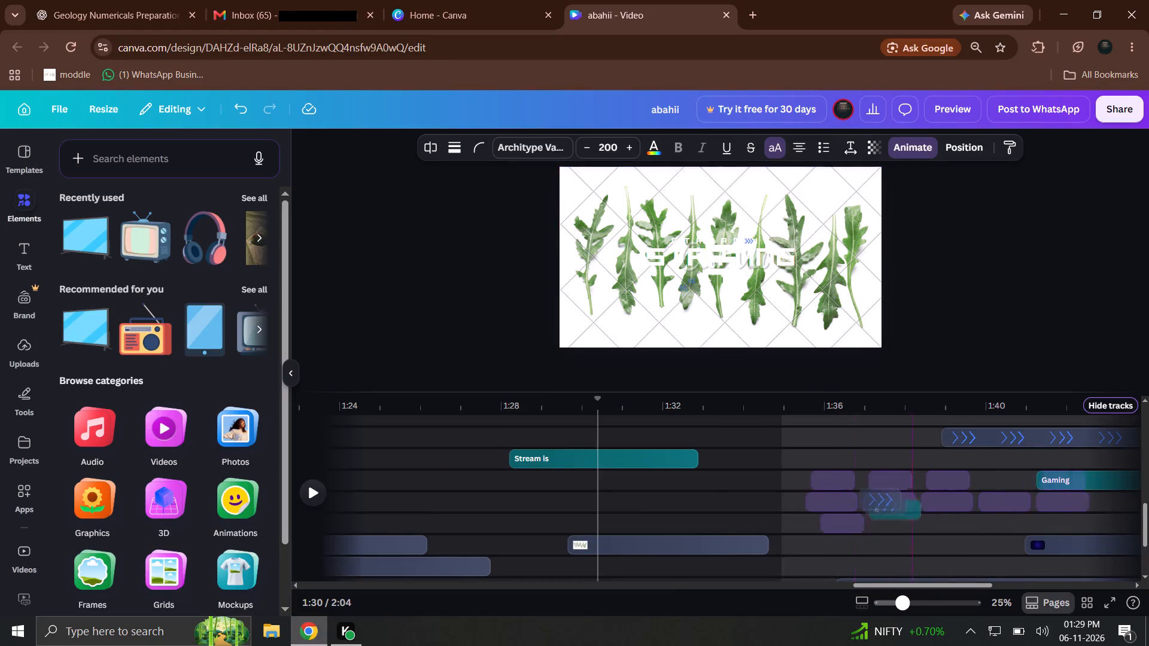
drag(889, 489, 1123, 482)
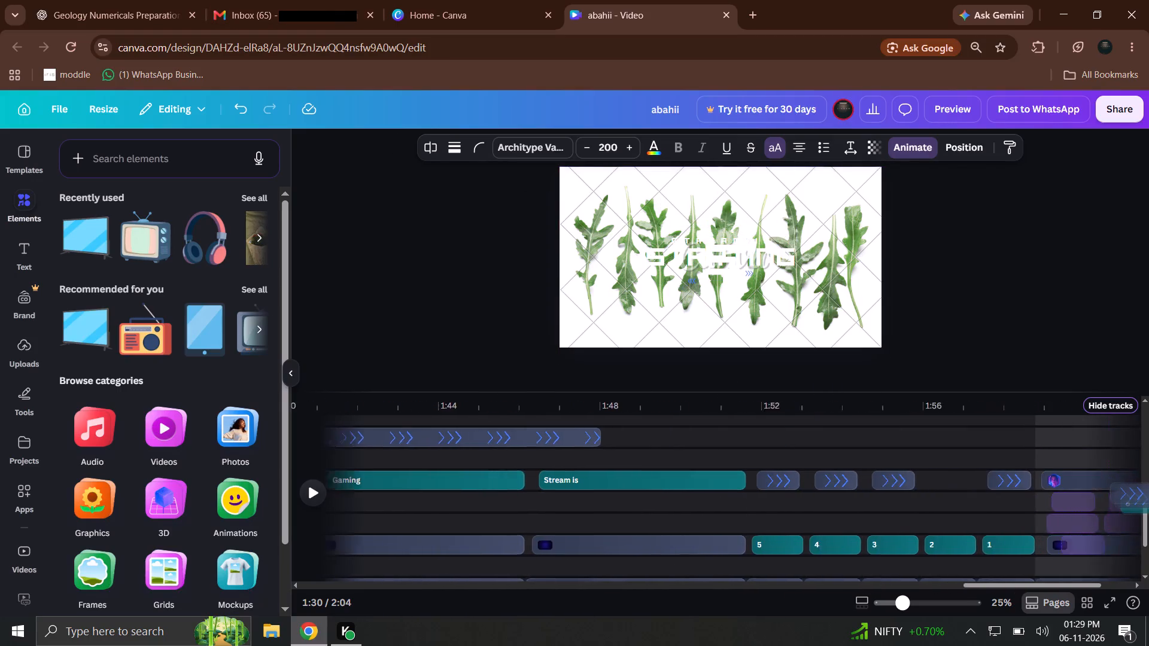
drag(1123, 482, 1123, 482)
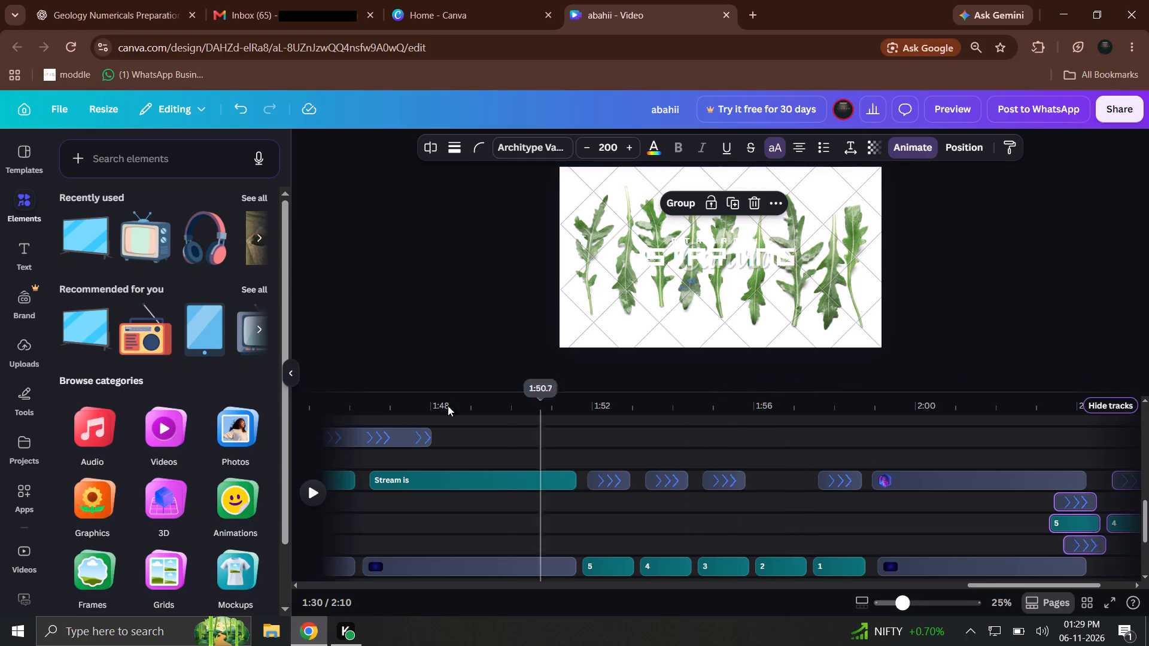
Move the second "Stream is" title clip, at about 1:46, down the tracks and back to the start of the timeline at 0s.
drag(457, 486, 490, 520)
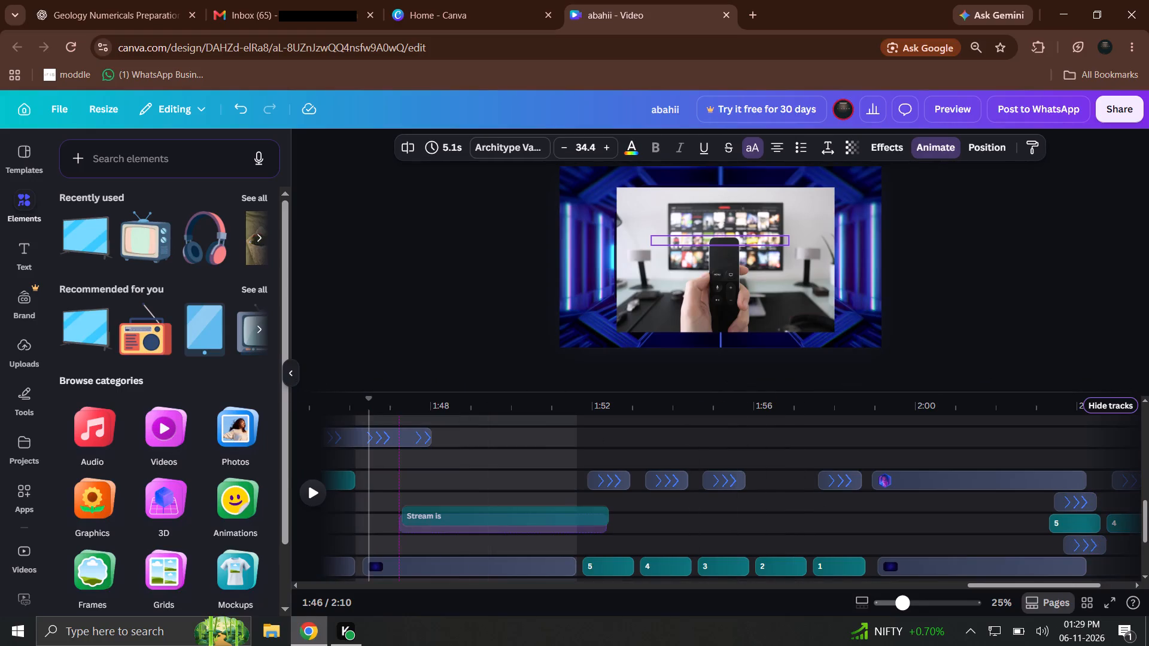
drag(490, 520, 486, 525)
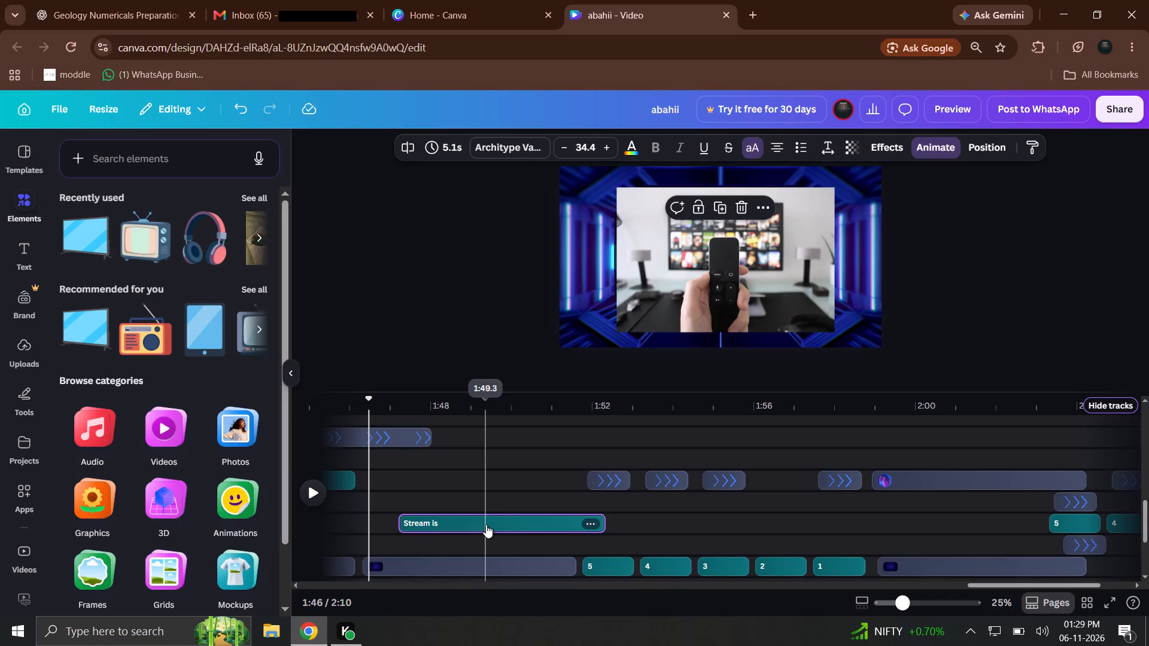
click(486, 525)
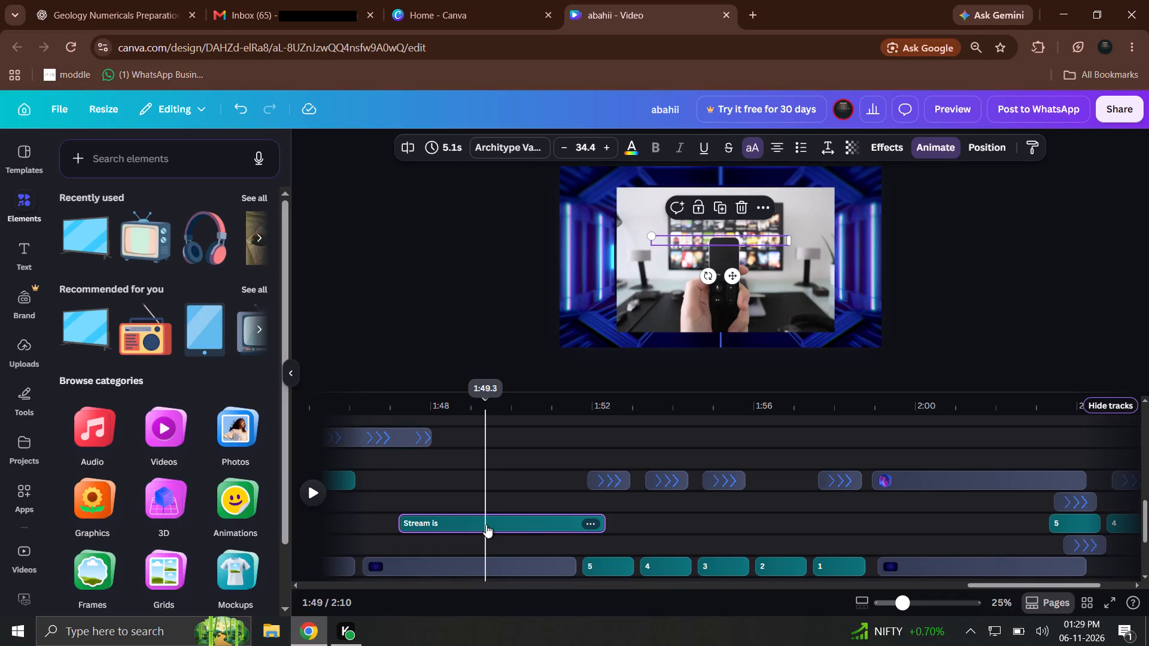
drag(486, 525, 369, 534)
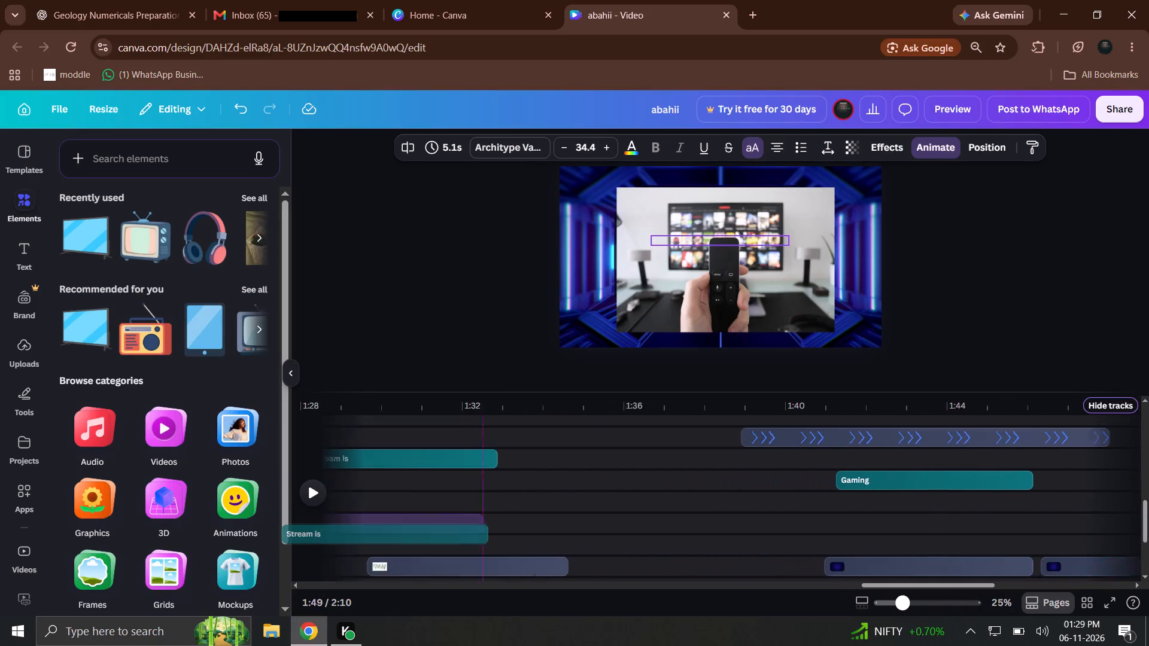
drag(369, 534, 372, 526)
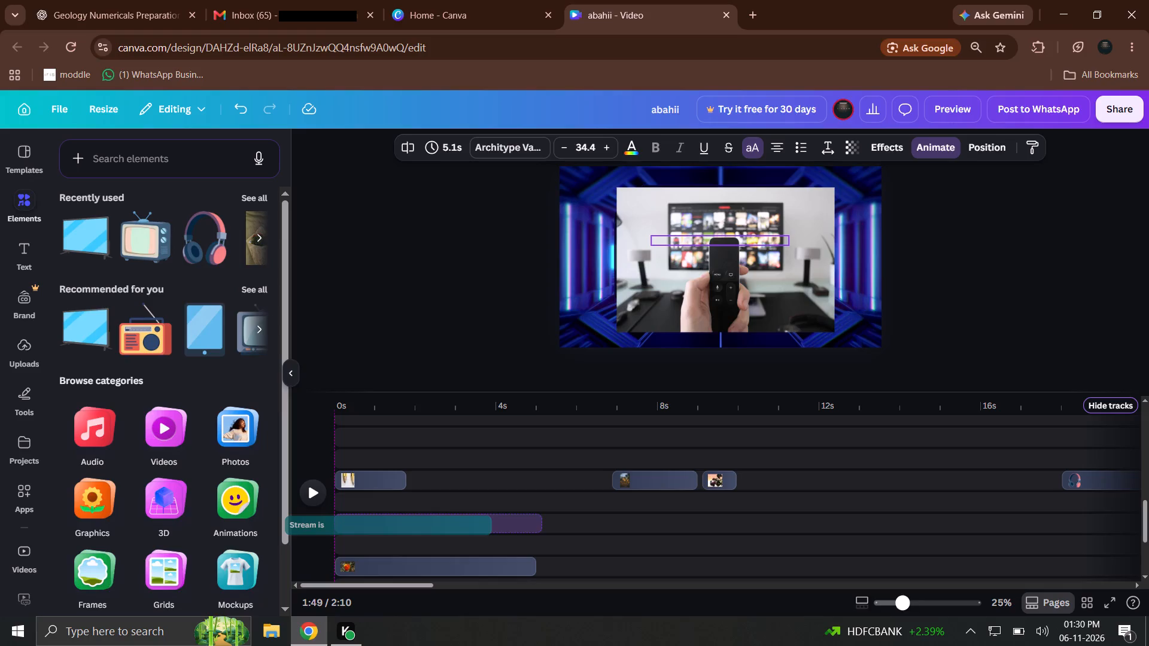
drag(372, 526, 372, 526)
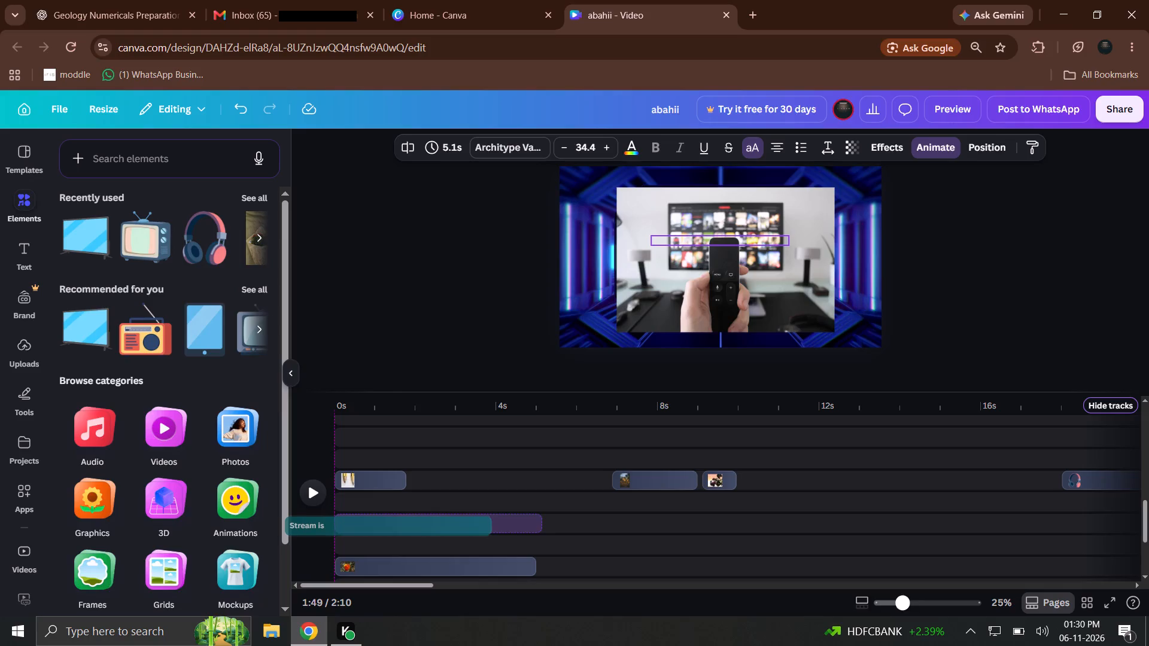
drag(381, 506, 524, 538)
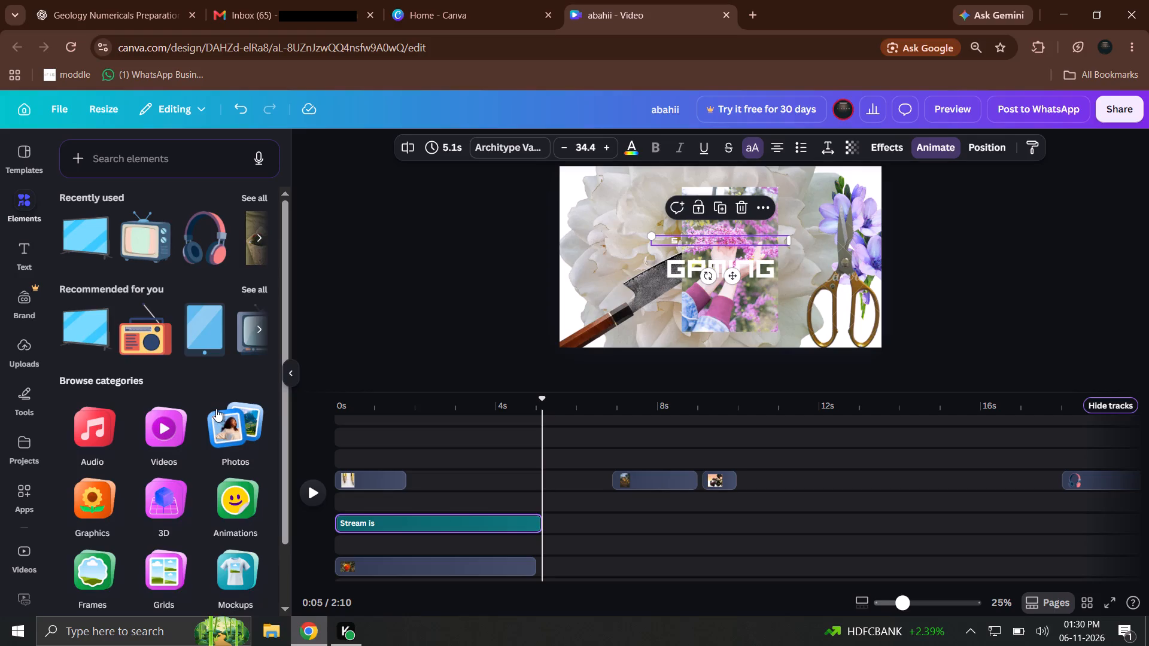
Select the "Stream is" title and the orange flower clip at the start and move both to about 8.4 seconds.
drag(580, 514, 448, 591)
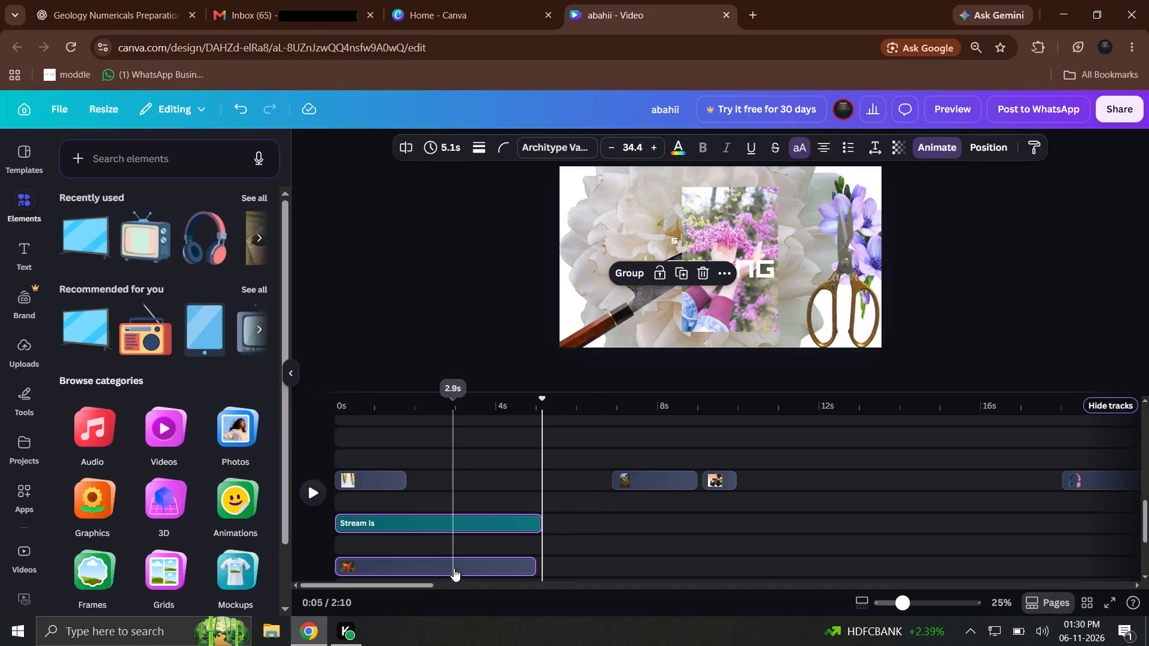
drag(454, 566, 790, 535)
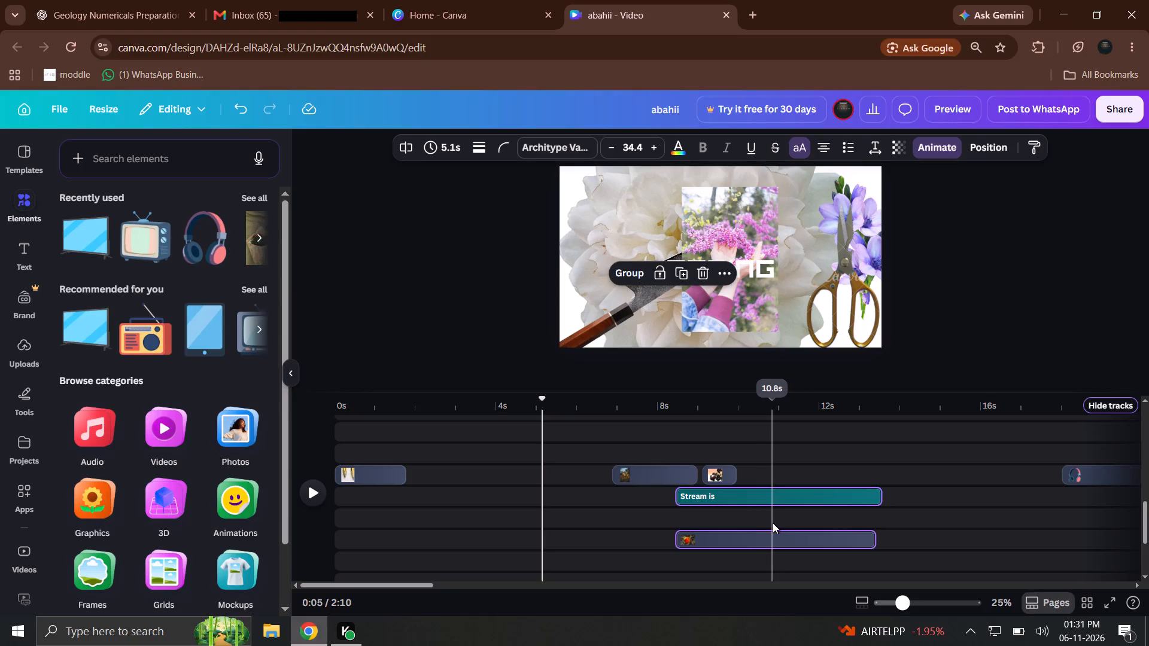
drag(773, 523, 768, 541)
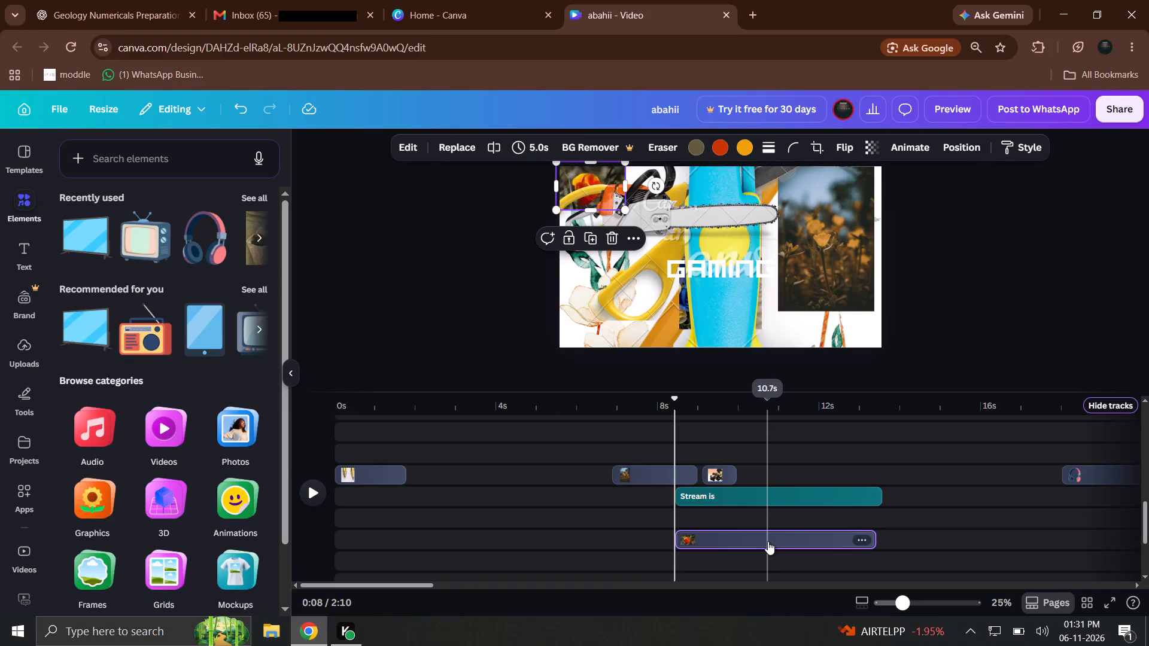
click(768, 541)
Move the orange flower clip back to 0s, on the same track as the "Stream is" title.
drag(768, 542, 467, 559)
drag(468, 558, 727, 517)
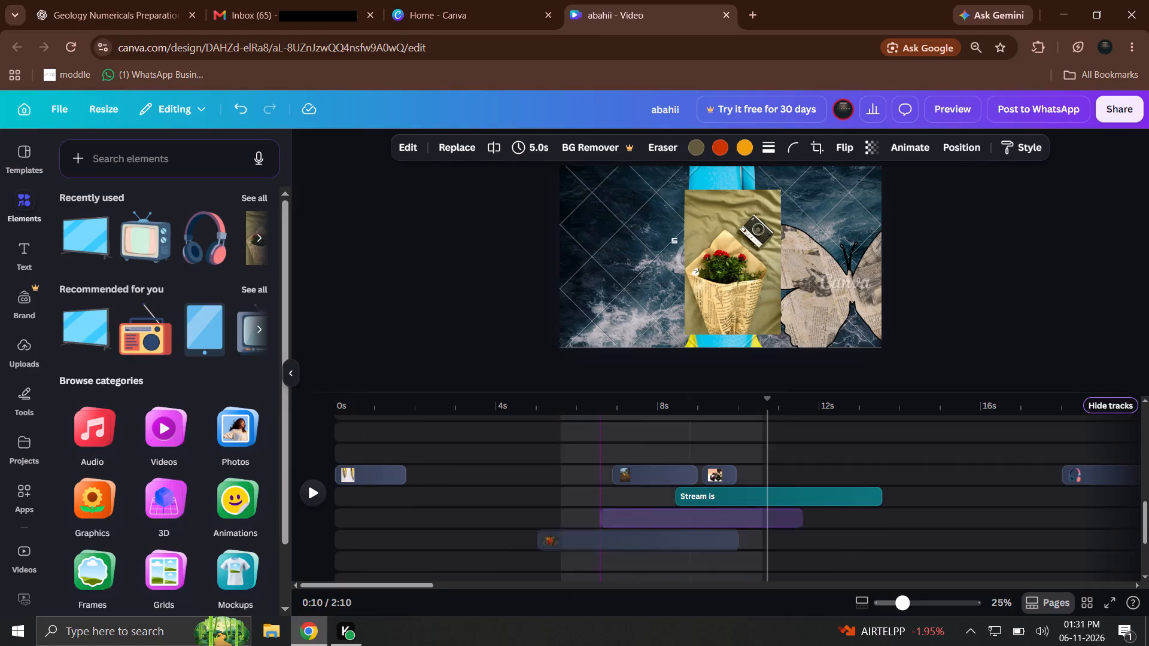
drag(727, 517, 782, 507)
drag(787, 512, 411, 489)
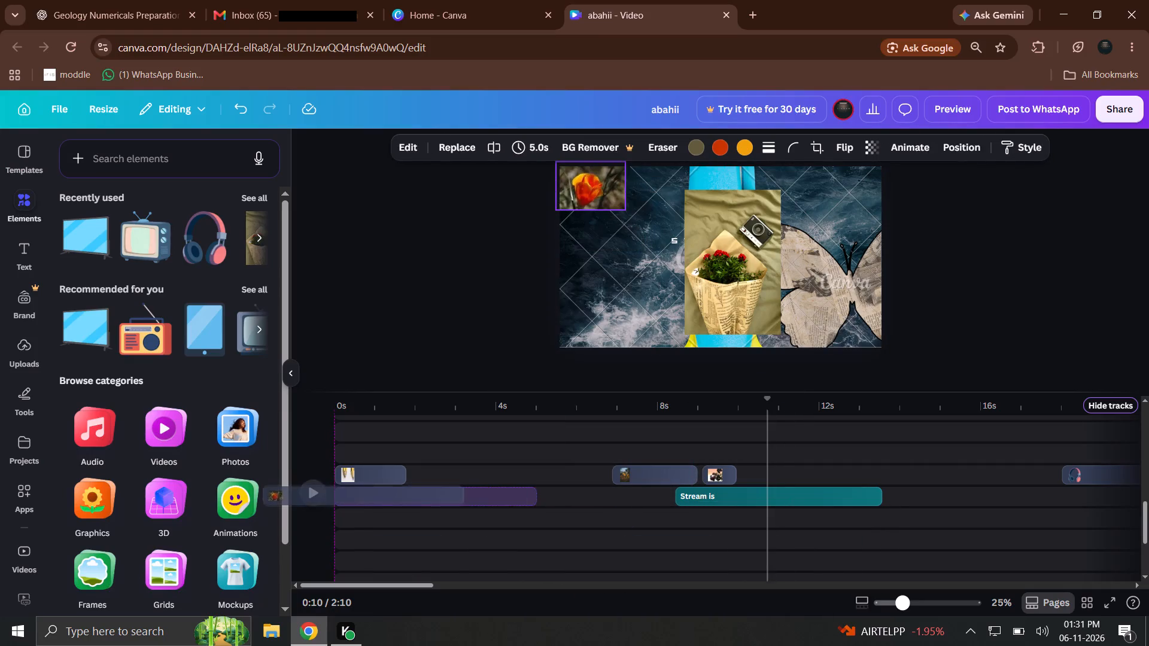
drag(411, 489, 425, 489)
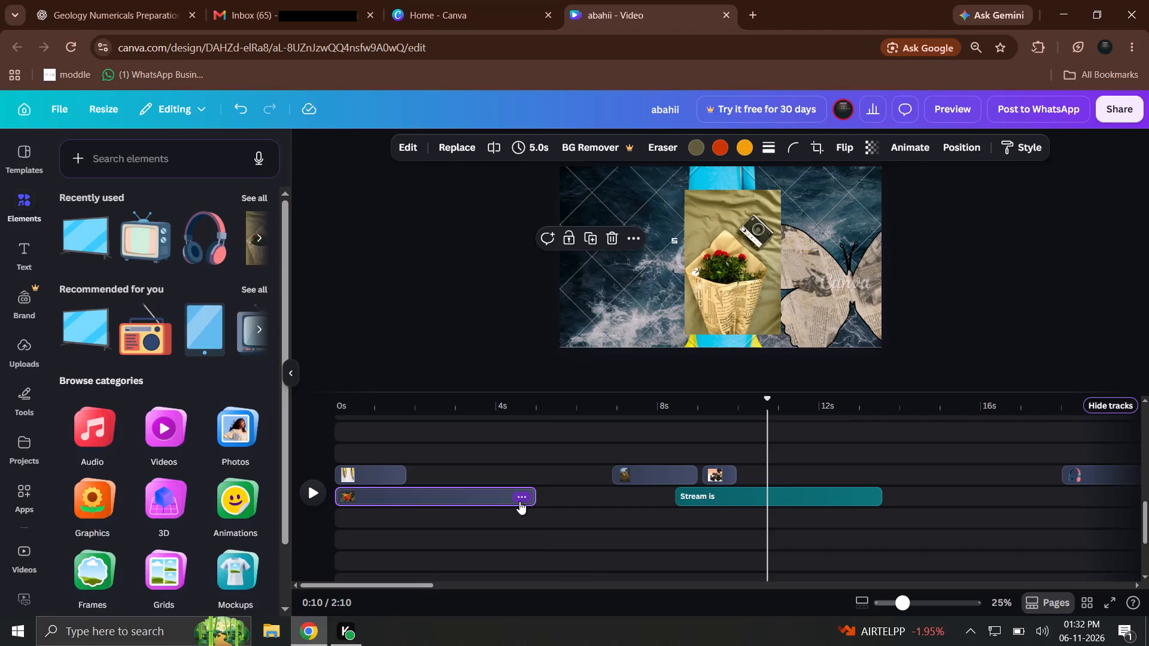
Preview the opening of the video from 0s.
click(342, 406)
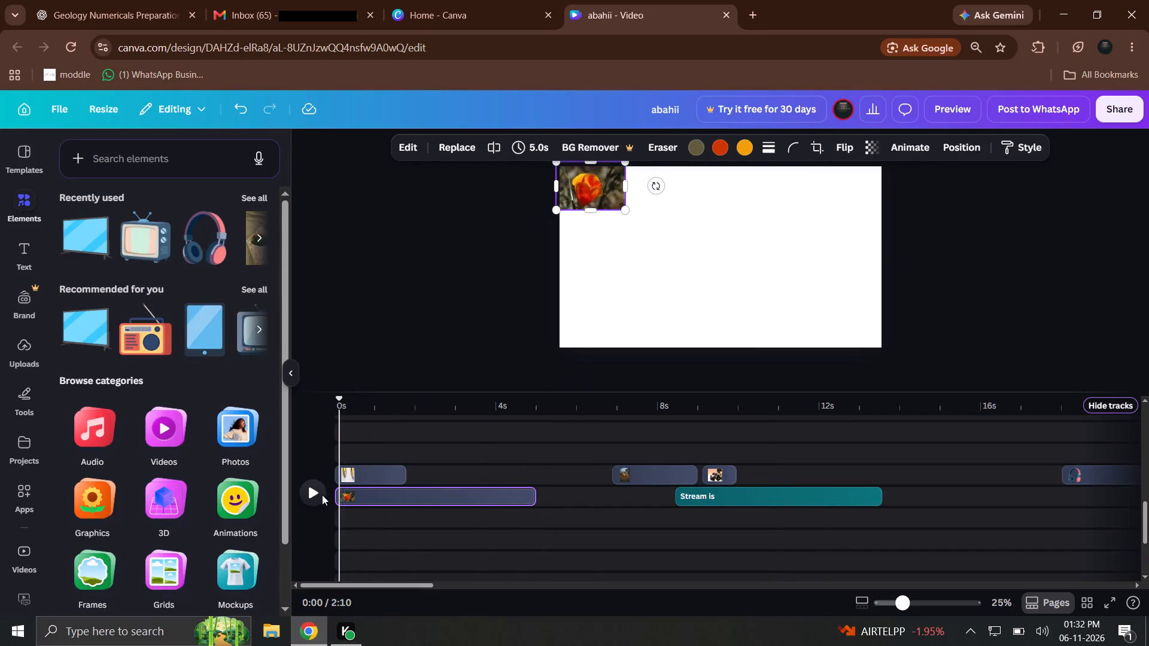
click(322, 495)
click(319, 499)
Add the recently used headphones graphic to an empty lower track at about 10 seconds.
drag(223, 251, 776, 562)
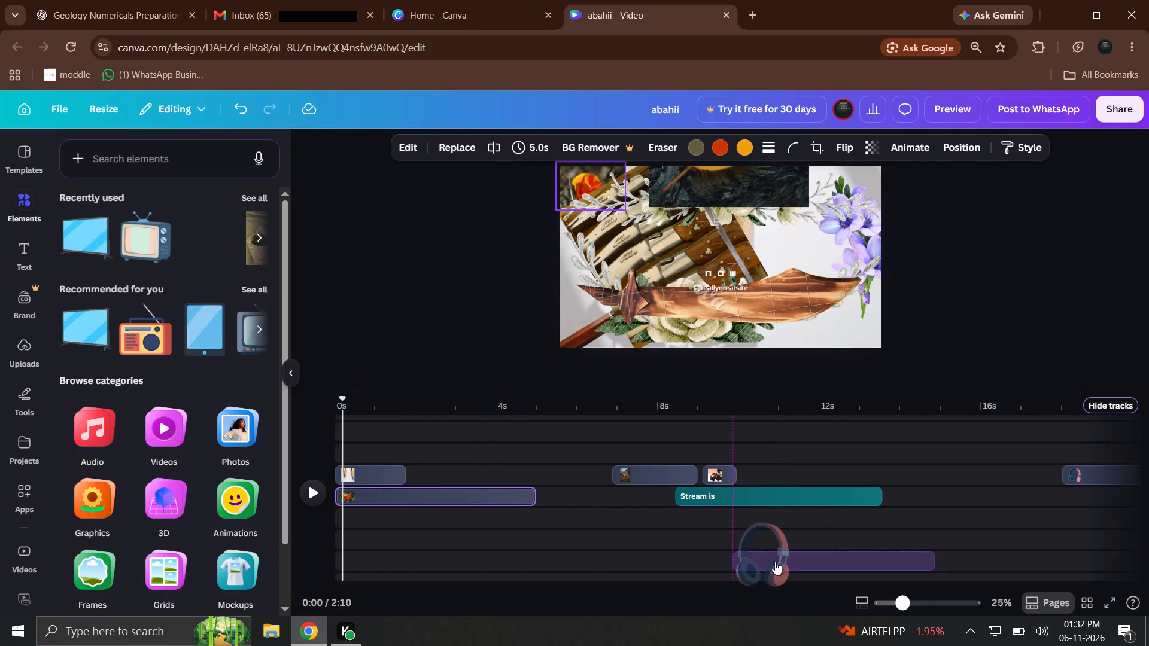
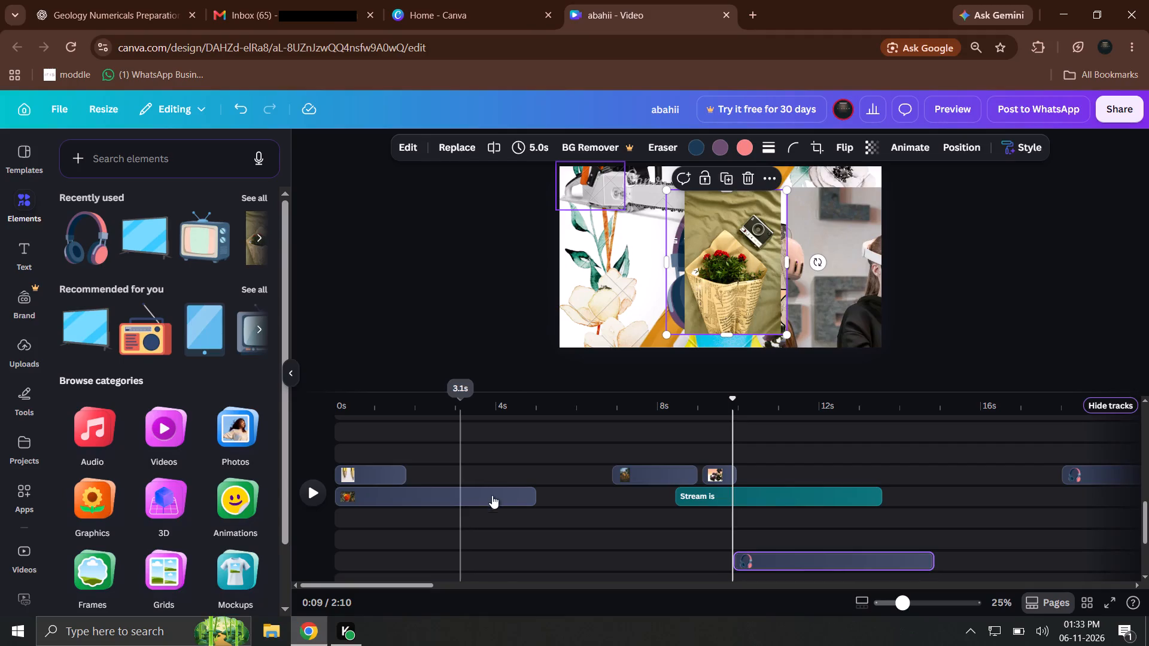
Move the orange flower clip from the start to about 11.2 seconds, on the empty track directly above the newly added headphones clip.
drag(498, 492, 950, 532)
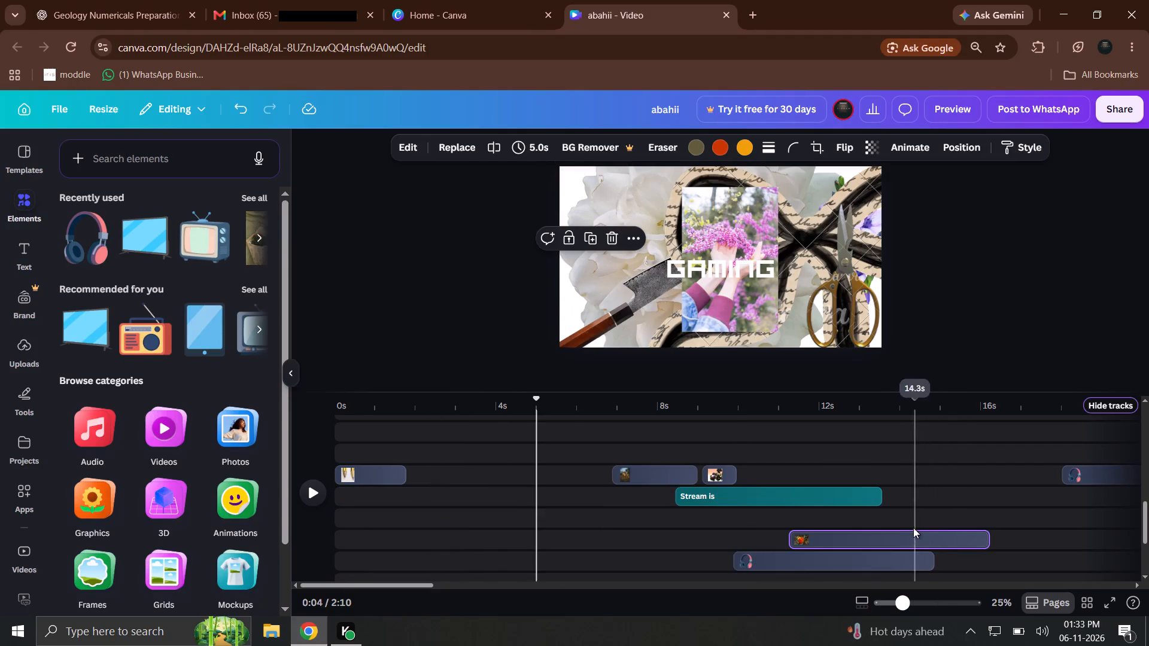
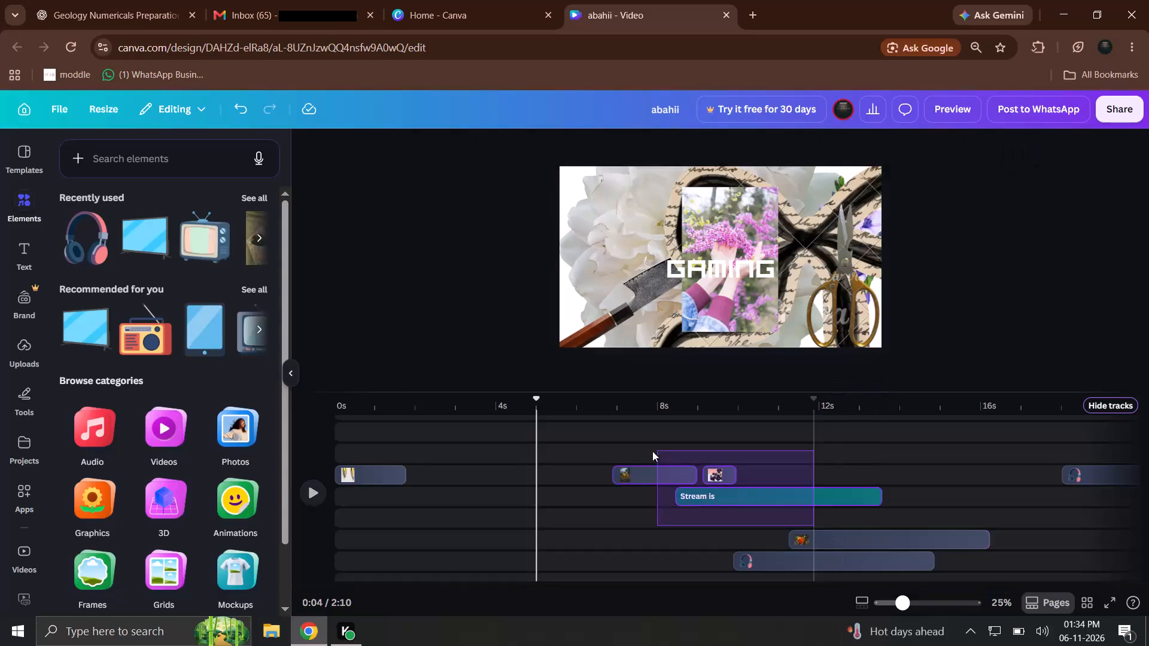
Extend the starts of the selected "Stream is" title and two image clips above it slightly earlier, with the title starting at about 8.1 seconds.
drag(689, 503, 463, 488)
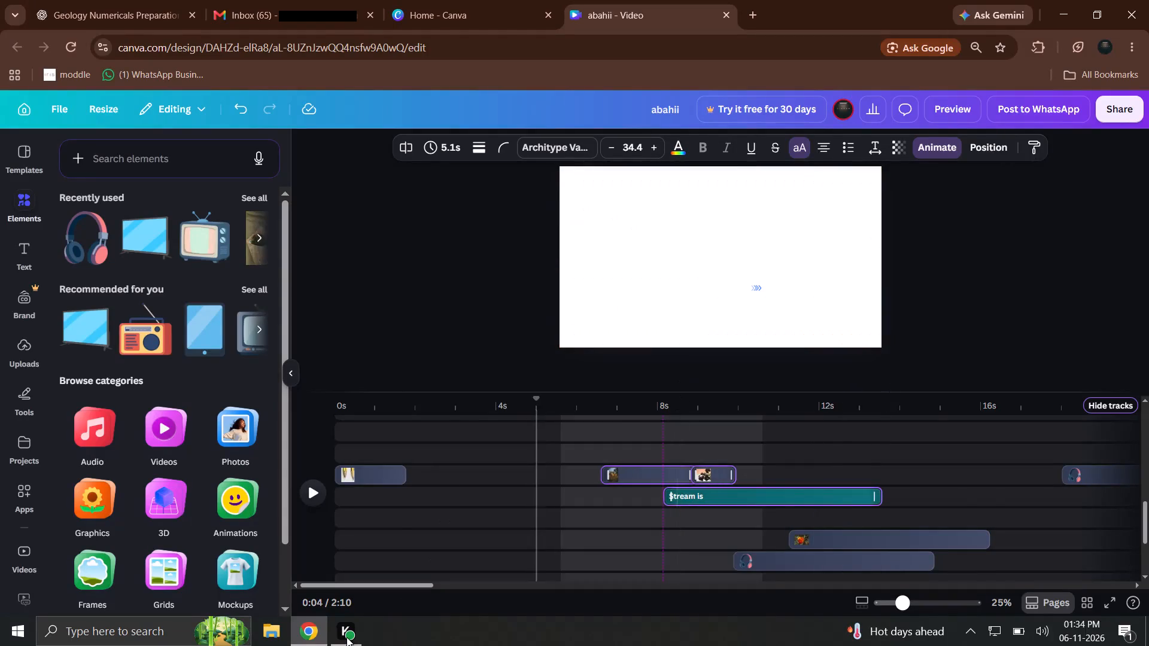
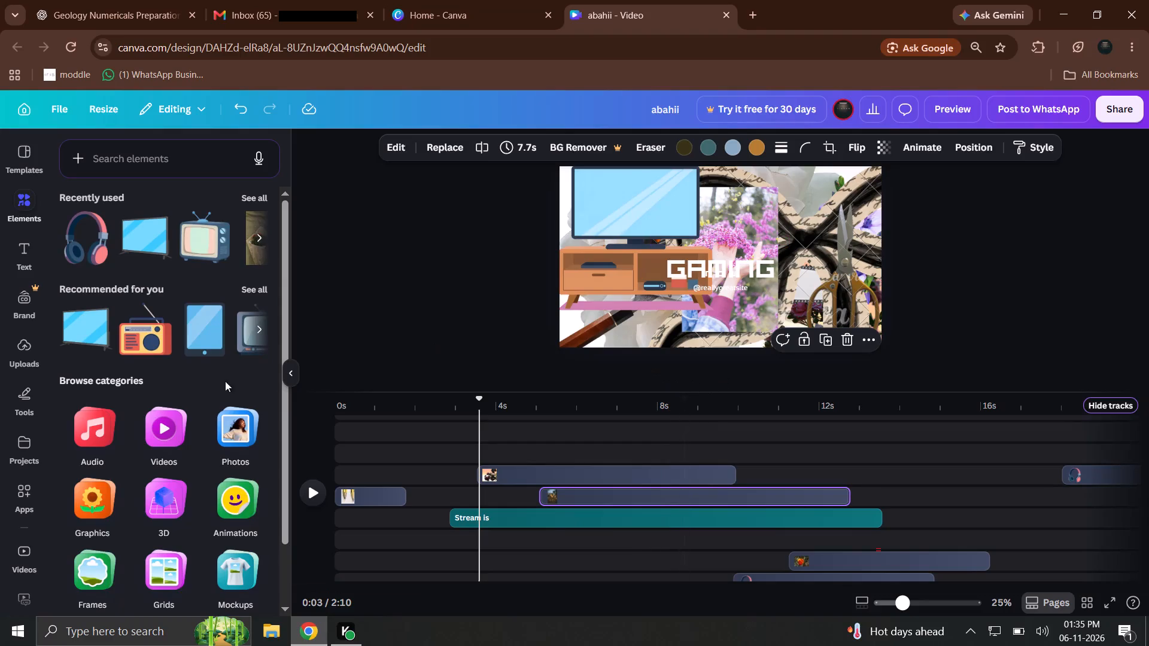
Add the blue tablet graphic at about 10.9 seconds, on the image track two rows above the "Stream is" title.
drag(351, 404, 375, 404)
click(315, 505)
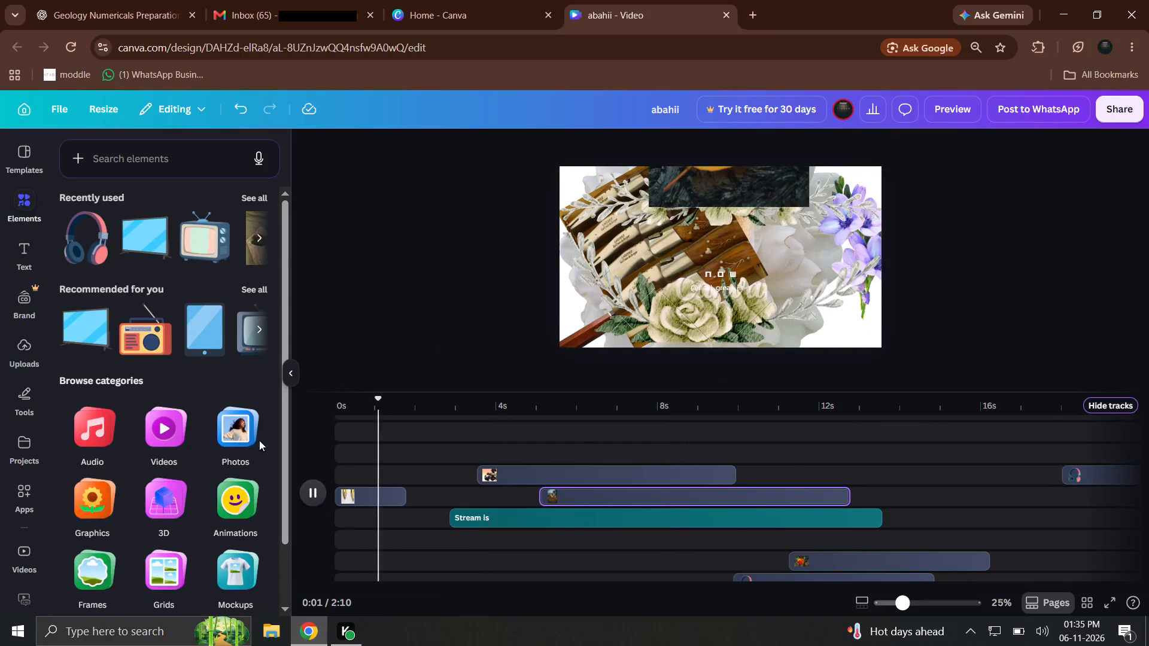
scroll(248, 397, down, 6)
drag(211, 232, 826, 458)
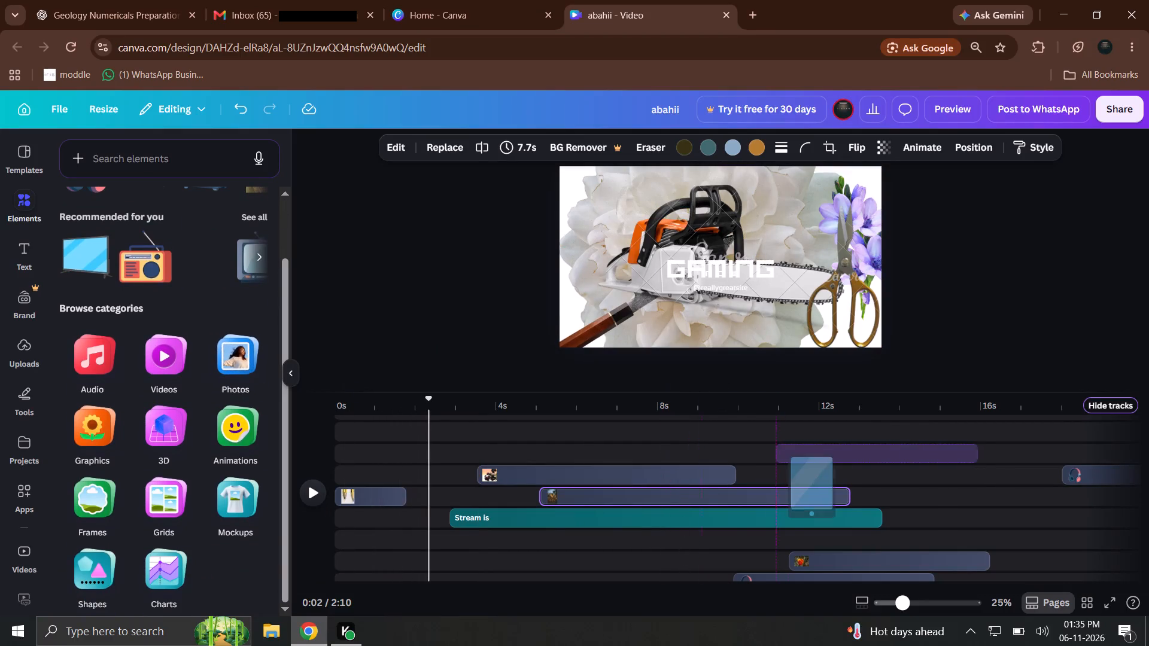
drag(826, 458, 808, 470)
Play and scrub through roughly the first 15 seconds of the video to review how the overlapping clips appear.
drag(687, 409, 377, 422)
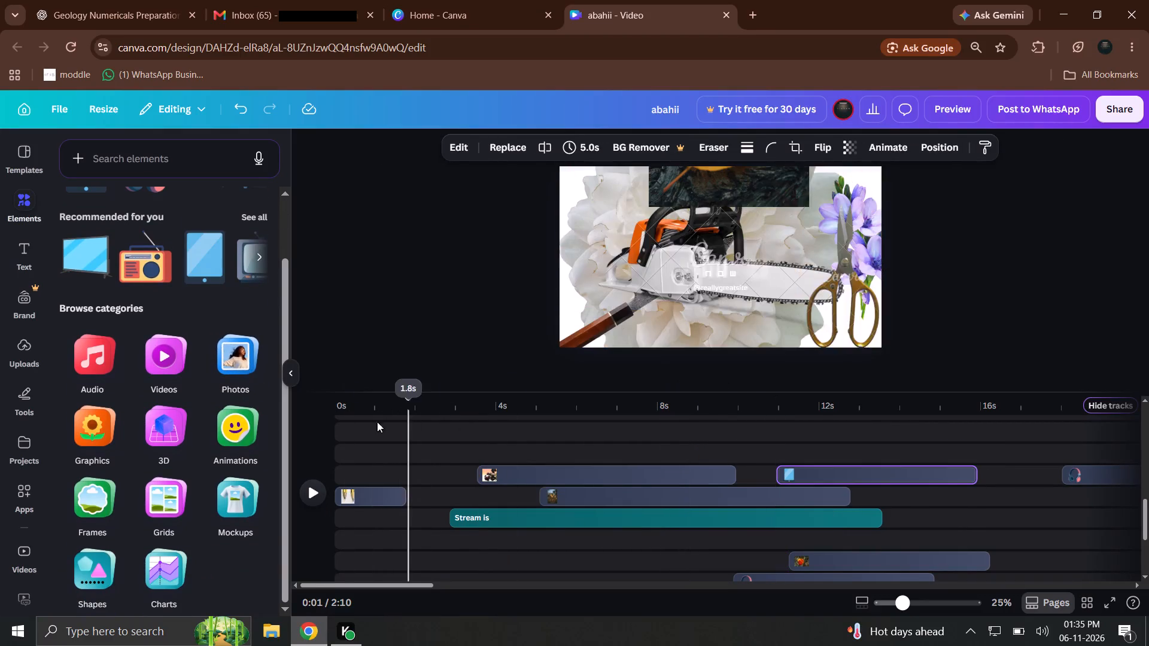
drag(377, 422, 334, 416)
click(306, 513)
click(306, 507)
click(309, 502)
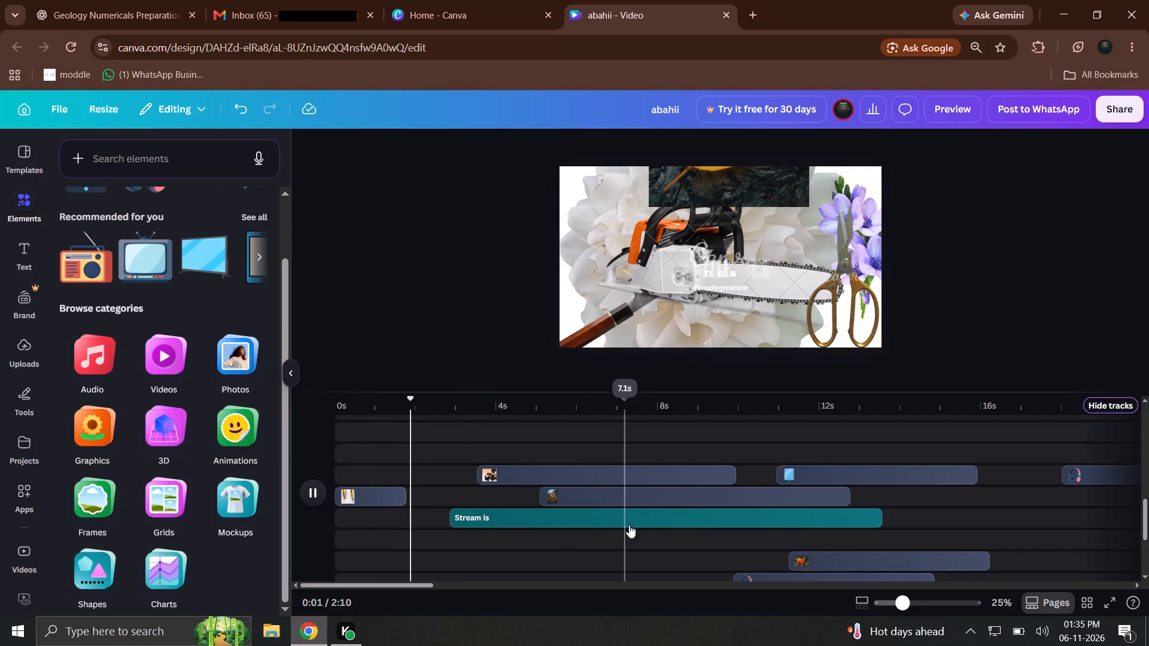
click(765, 414)
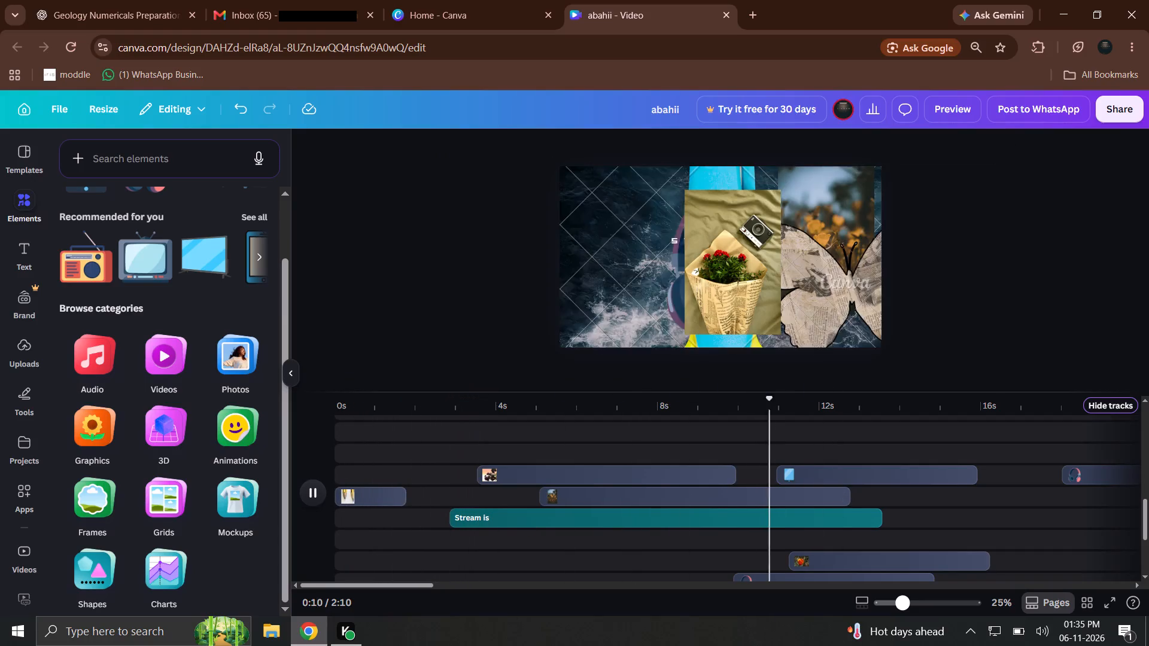
click(734, 411)
drag(673, 412, 657, 415)
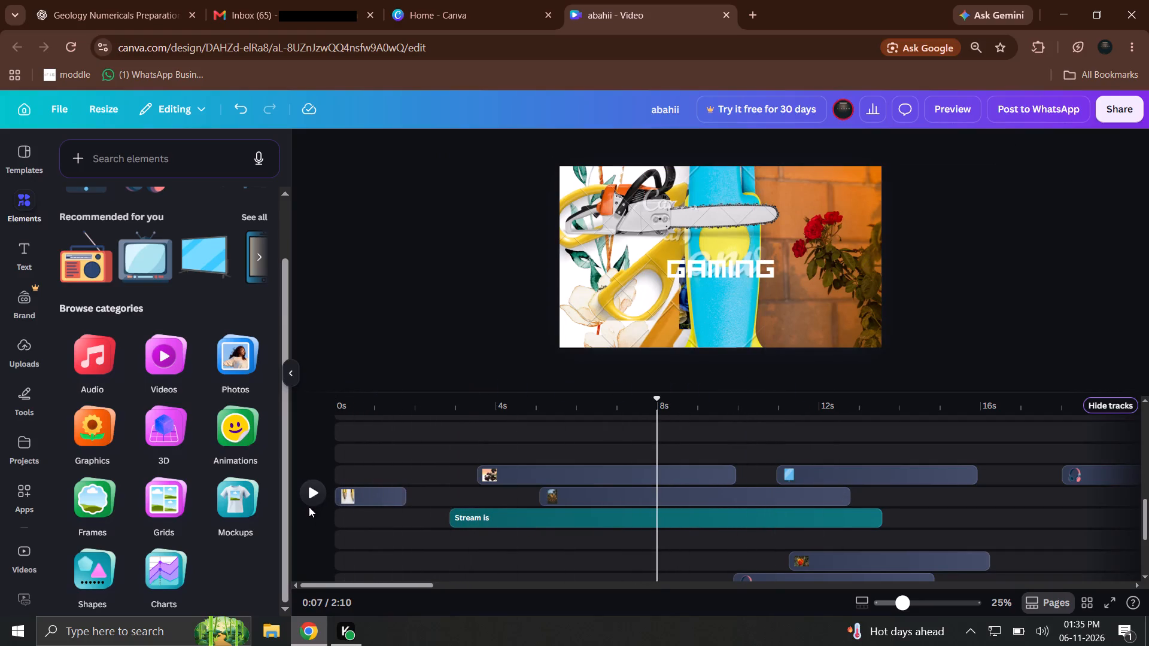
click(308, 502)
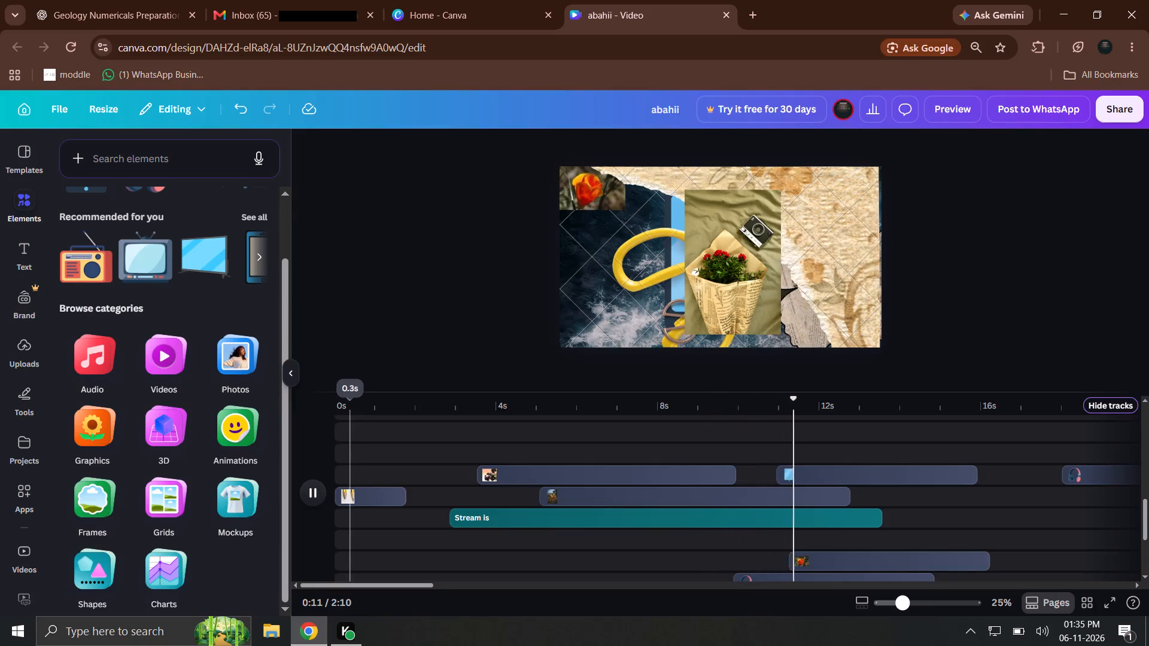
click(381, 410)
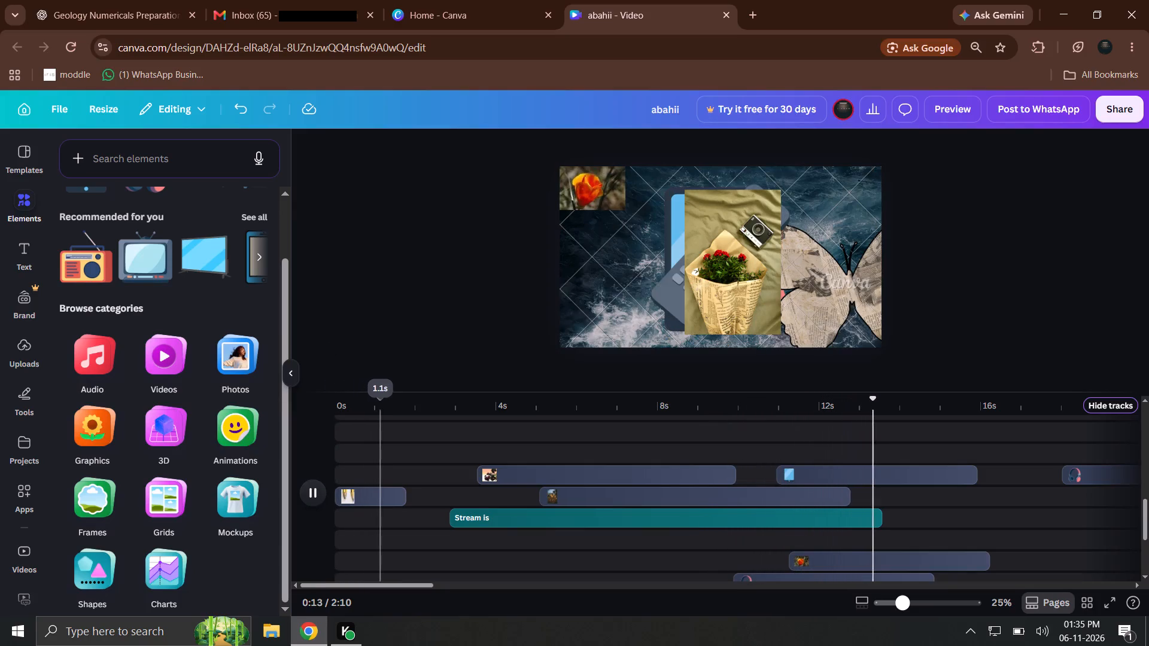
click(415, 412)
click(464, 416)
click(495, 413)
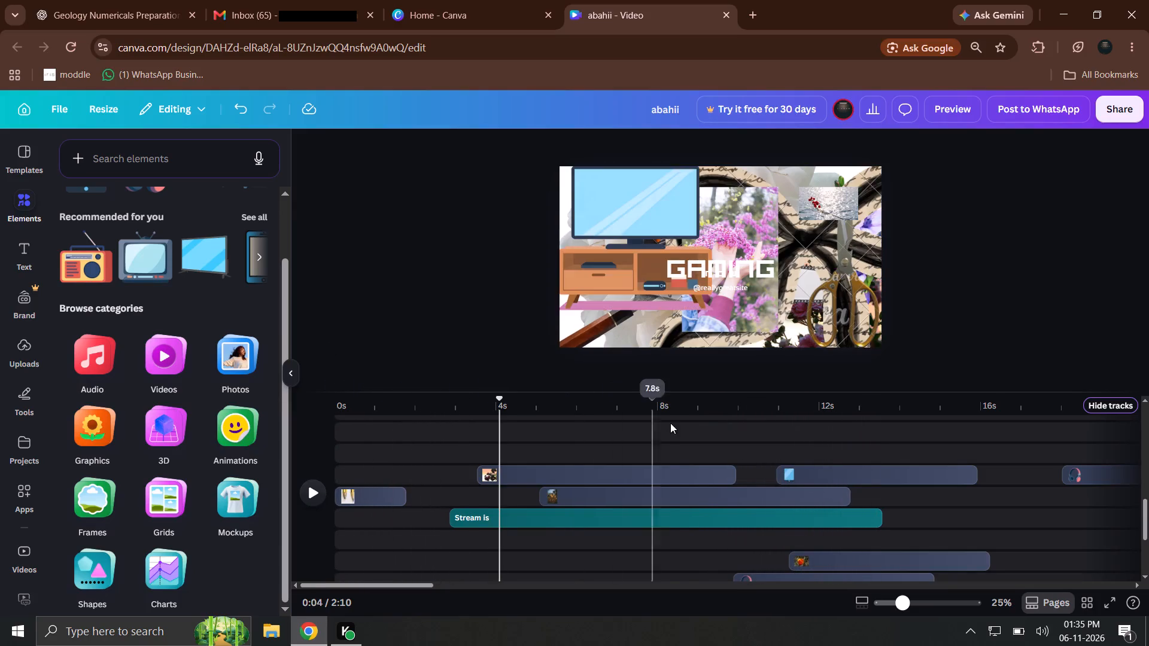
click(671, 423)
drag(689, 418, 696, 417)
drag(797, 416, 804, 416)
drag(857, 415, 873, 413)
click(934, 416)
drag(936, 413, 585, 418)
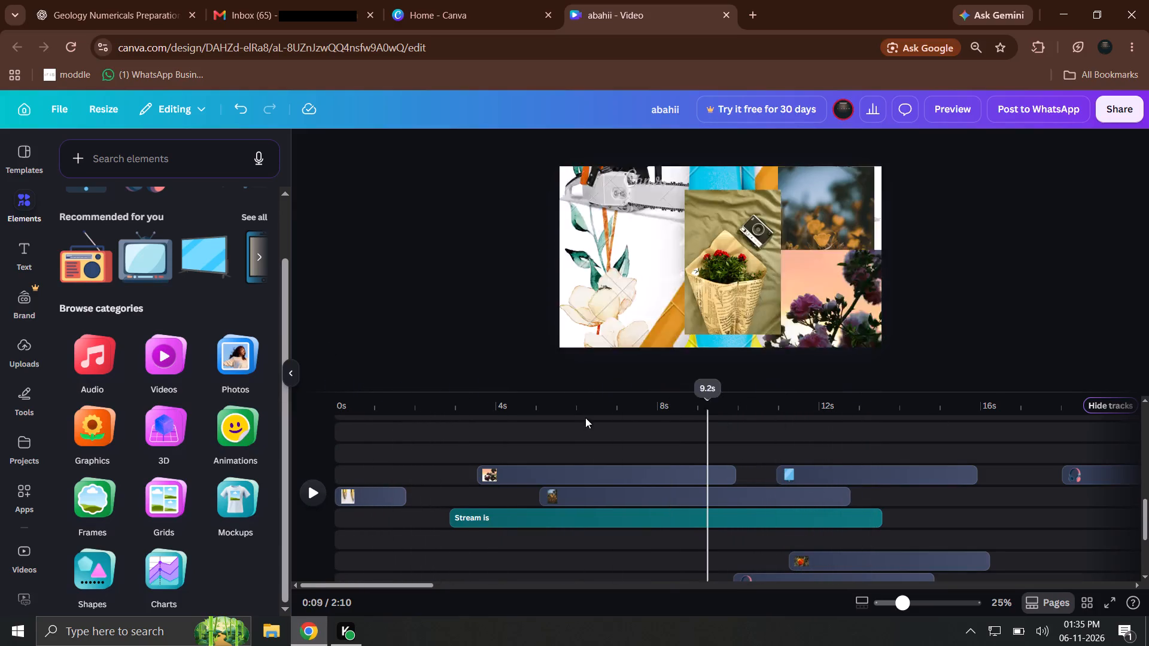
drag(585, 418, 334, 410)
click(321, 492)
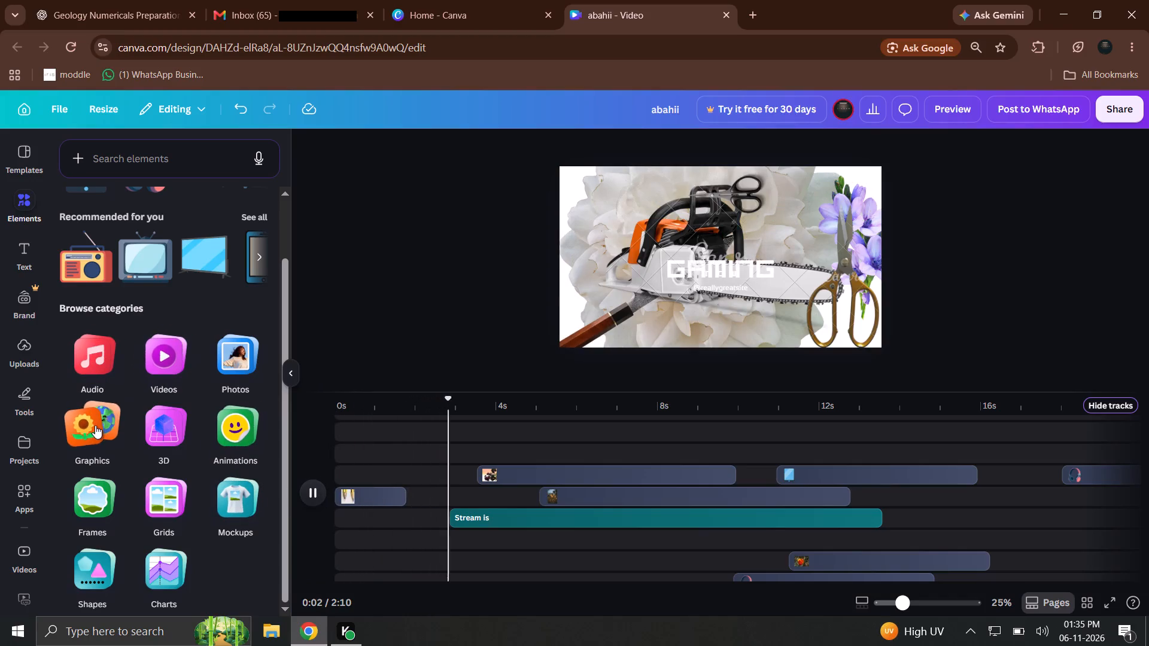
Browse the Photos category and add the orange sunset photo with grass silhouettes at about 0.5 seconds, above the existing image clips.
scroll(211, 422, down, 4)
click(238, 379)
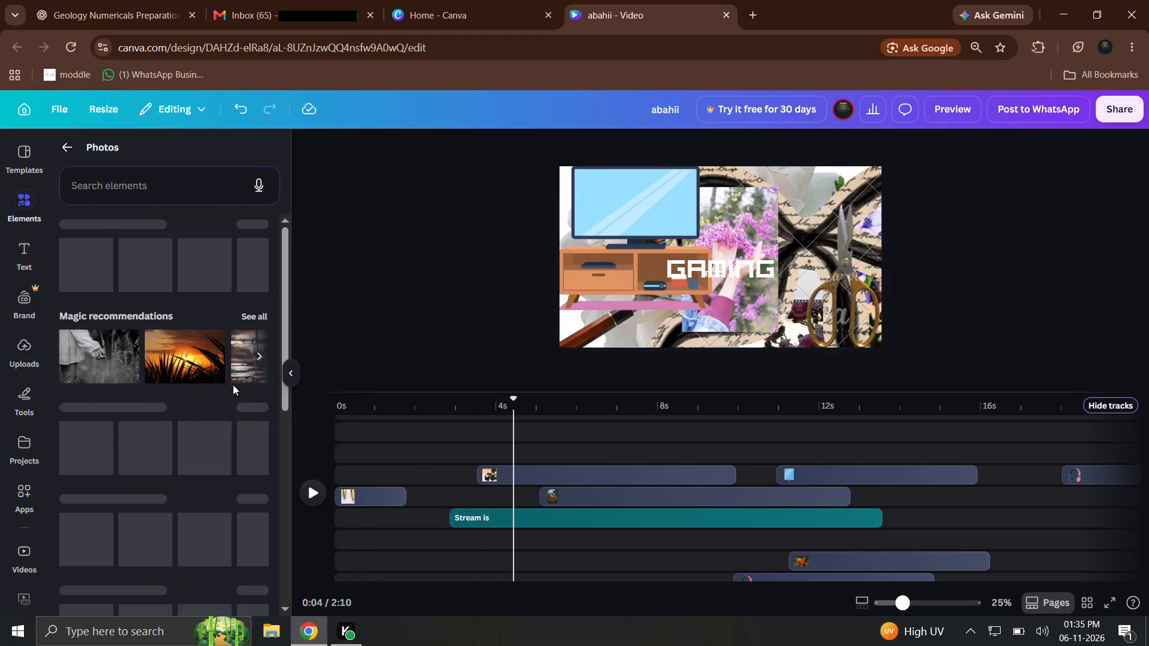
drag(163, 372, 427, 533)
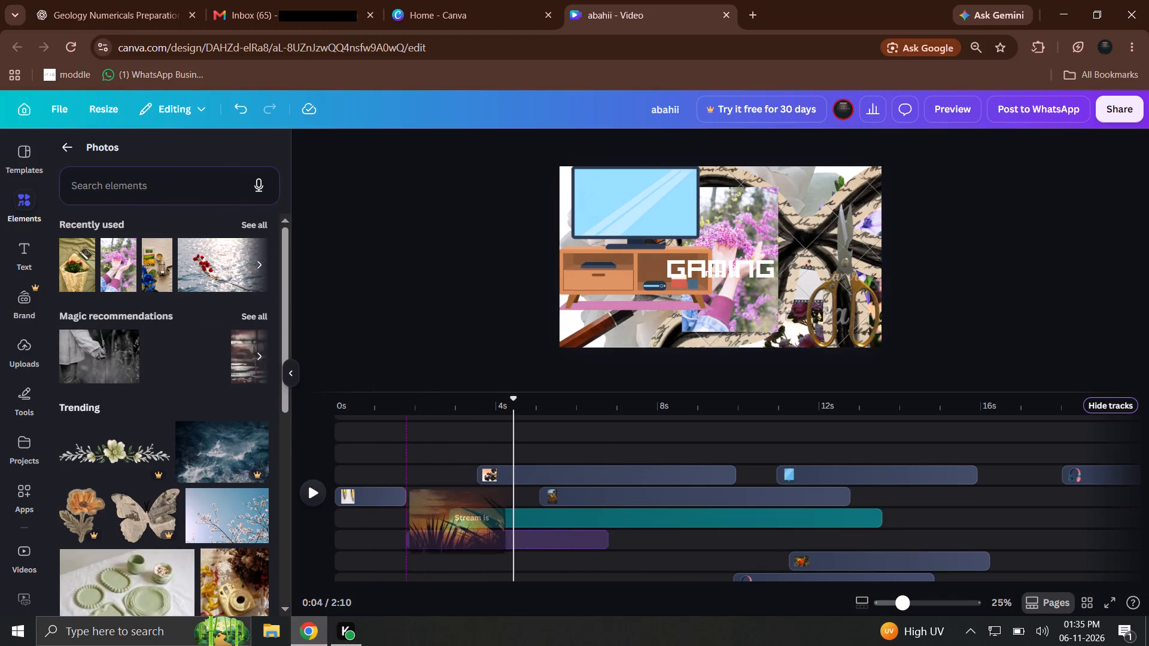
drag(427, 533, 367, 473)
drag(365, 407, 301, 412)
click(318, 490)
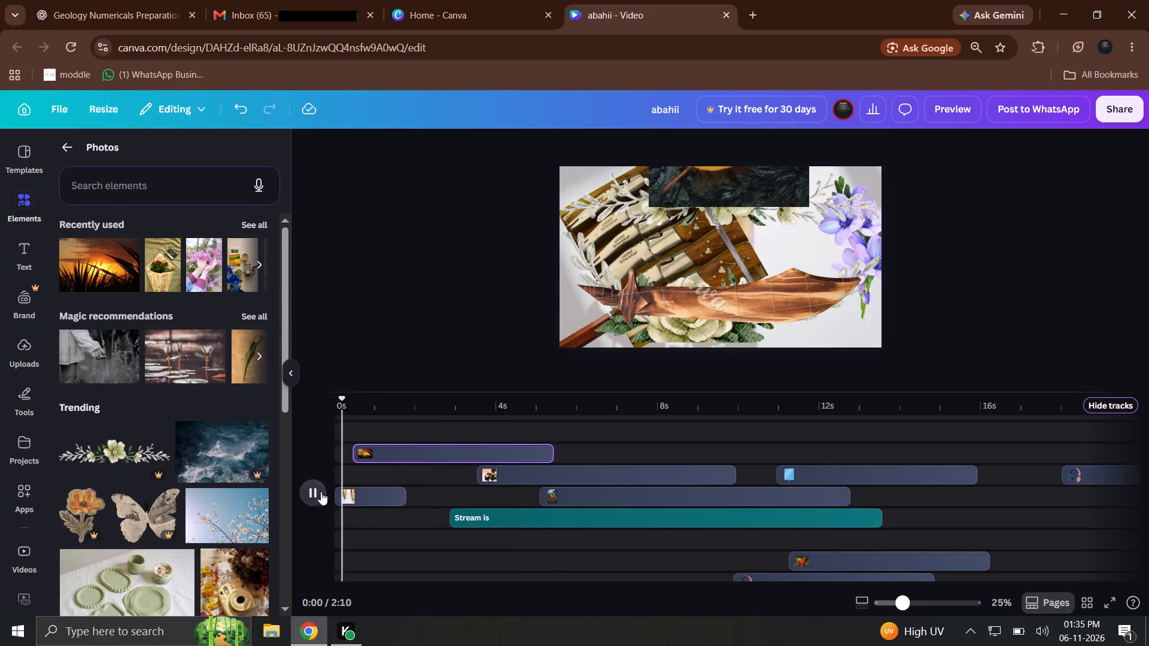
Add the recently used pink flowers photo at about 5.9 seconds, after the sunset photo on the same track, and preview from the start.
scroll(207, 445, up, 3)
drag(203, 282, 583, 457)
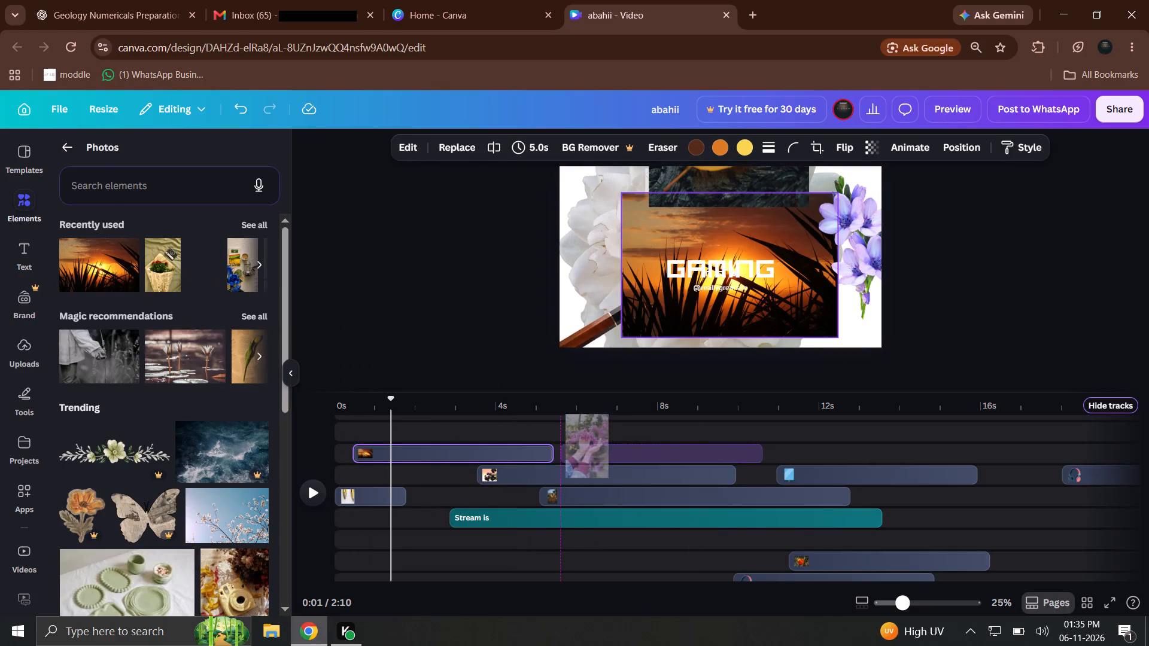
drag(583, 457, 587, 453)
drag(572, 412, 317, 416)
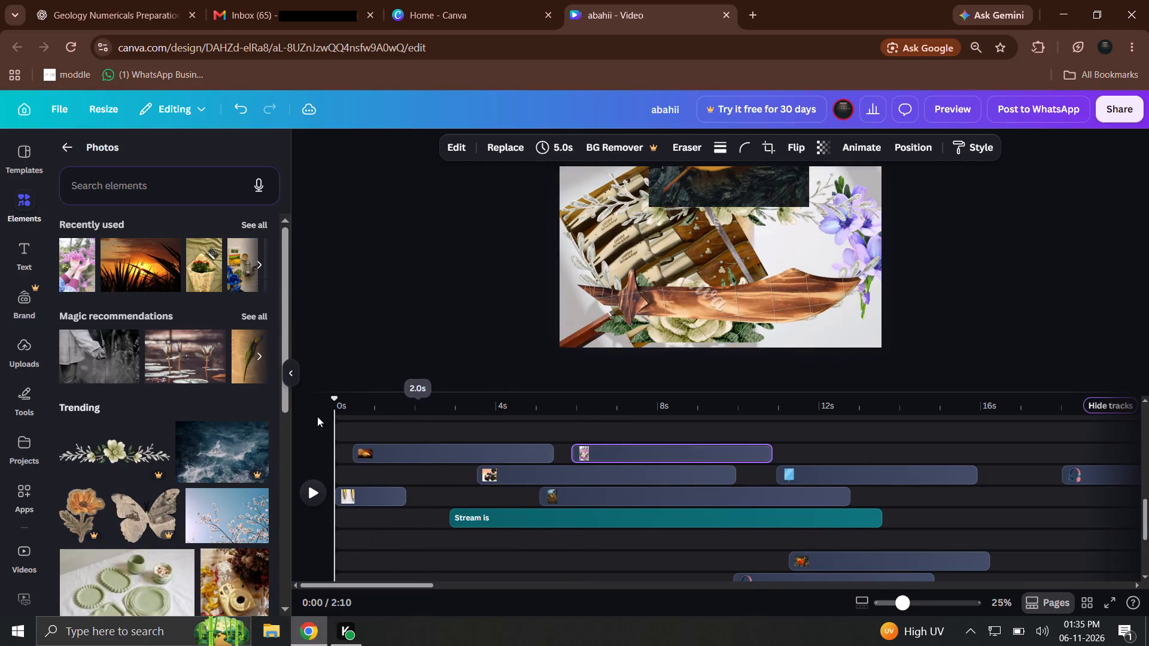
click(321, 474)
click(319, 489)
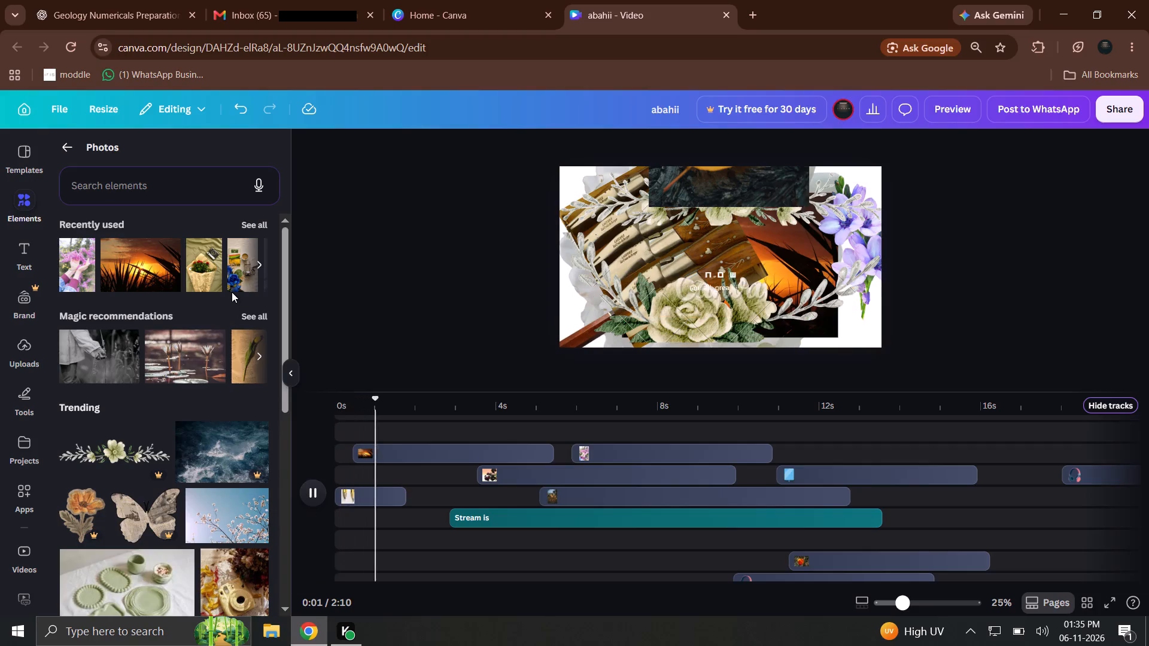
Add the newspaper-wrapped bouquet photo at about 1.8 seconds on the empty track below the "Stream is" title, and preview from the start.
drag(211, 283, 430, 538)
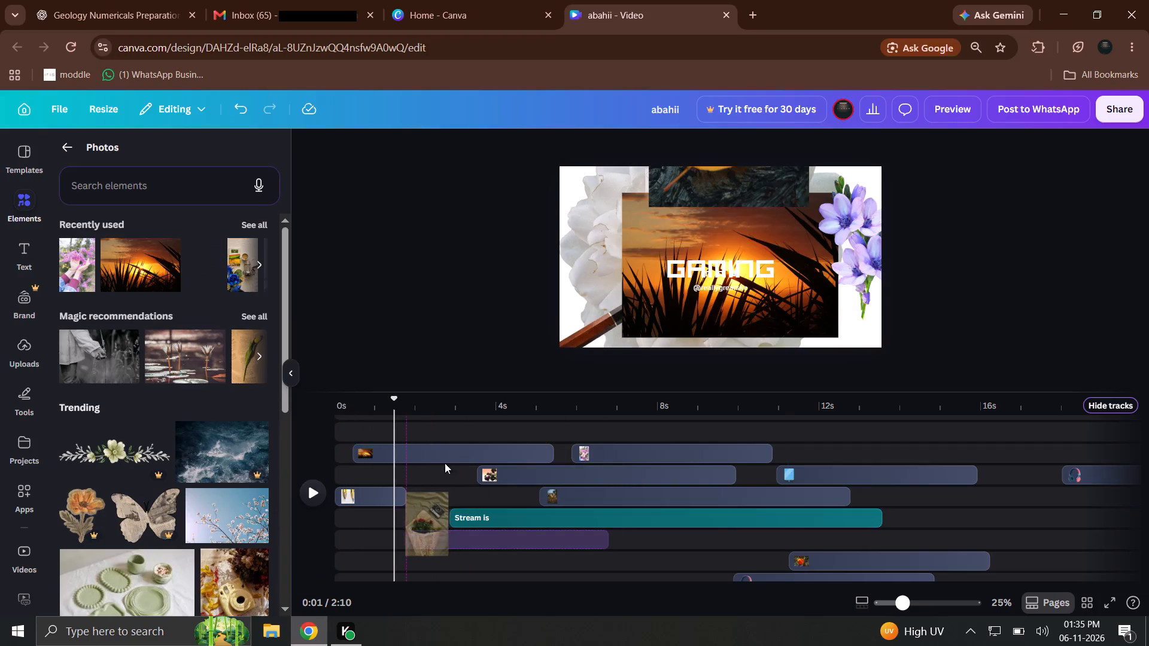
drag(405, 418, 299, 407)
click(324, 404)
click(330, 404)
click(338, 402)
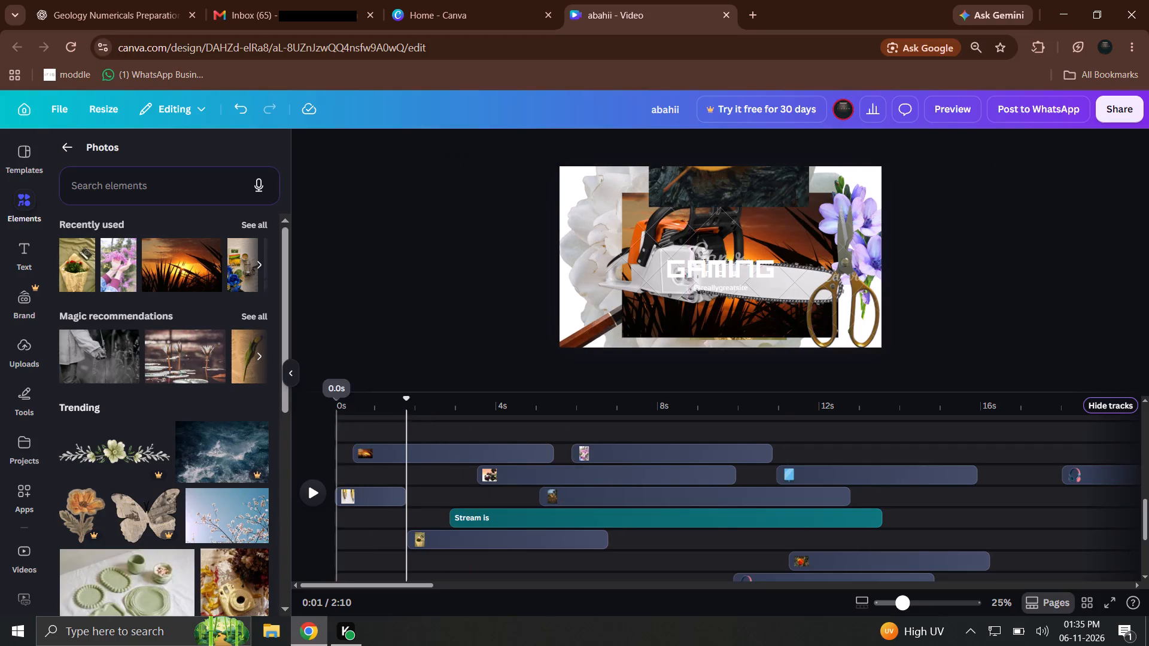
click(312, 487)
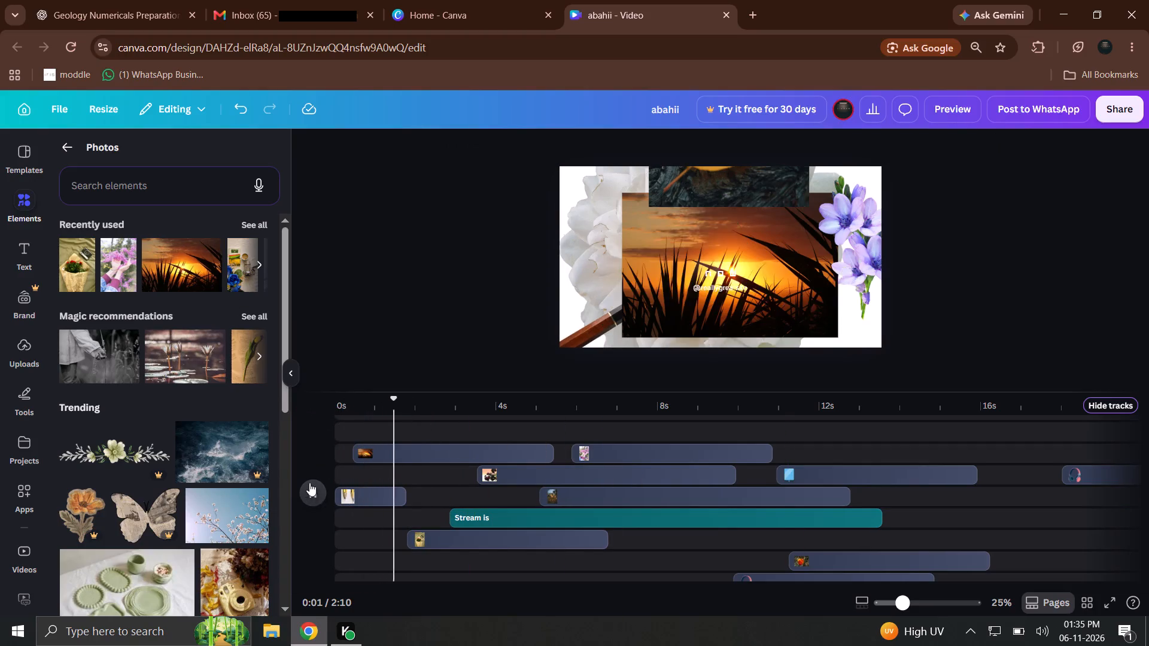
Add the recently used dusk photo at about 11.7 seconds, after the pink flowers photo on the same track, and preview from the start.
click(266, 264)
drag(174, 278, 702, 447)
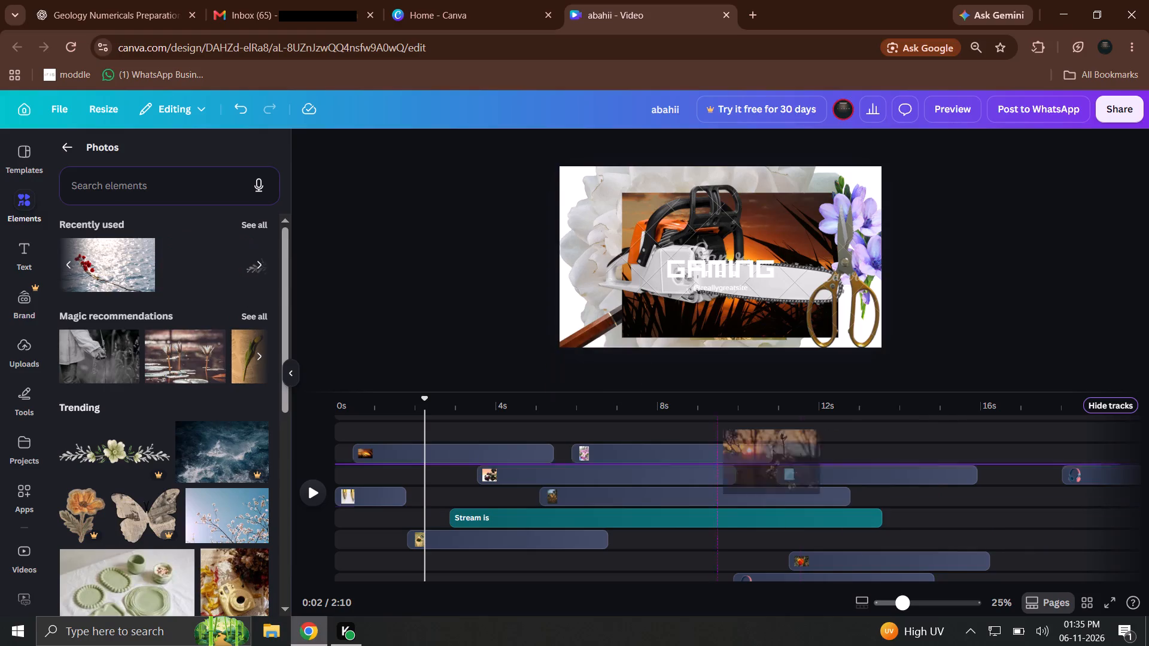
drag(702, 447, 822, 450)
drag(716, 418, 621, 407)
drag(559, 403, 523, 403)
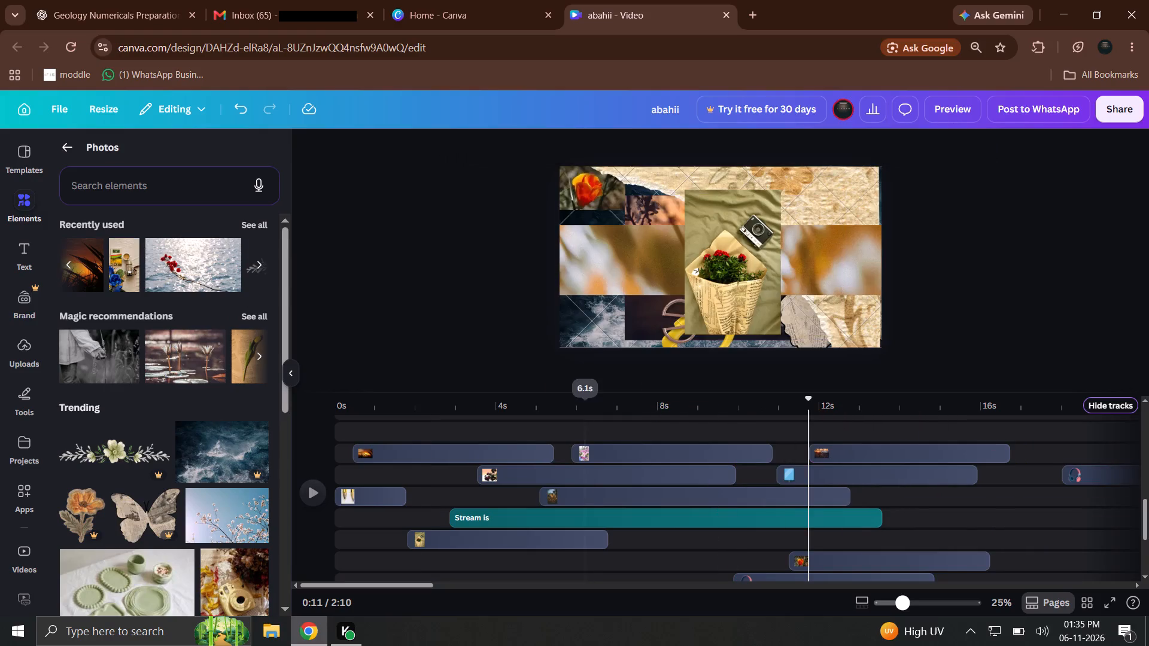
drag(523, 403, 376, 400)
drag(352, 400, 326, 408)
click(299, 498)
click(323, 498)
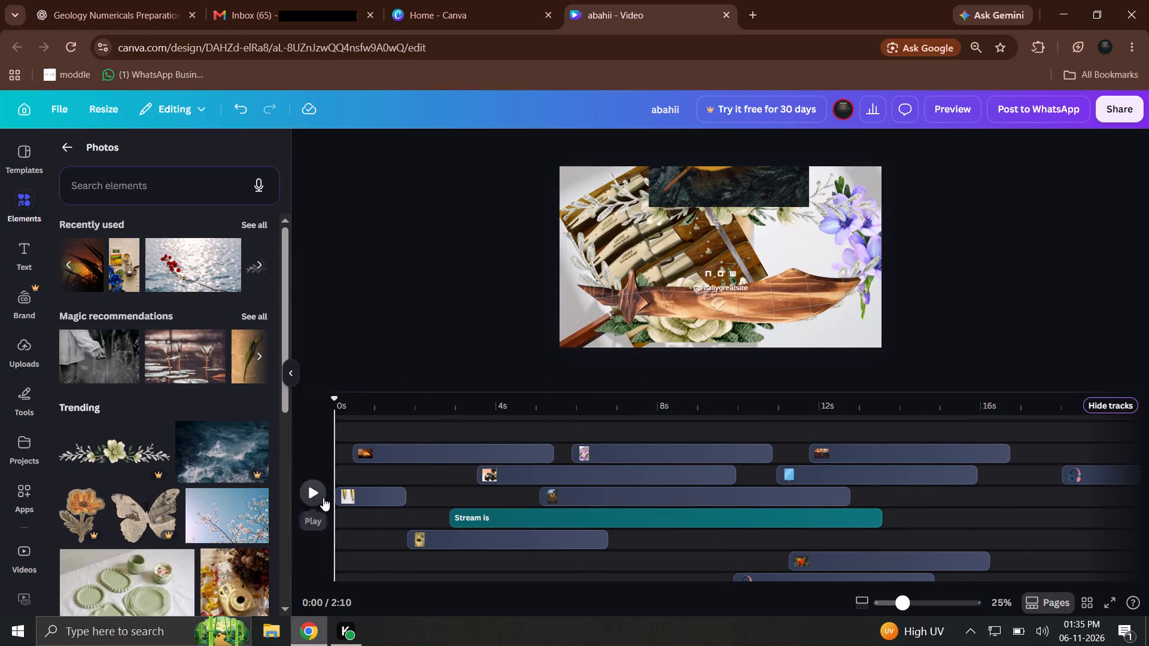
Extend the end of the first image clip, directly above the "Stream is" title, to 4.8 seconds long and replay from the start.
drag(403, 495, 467, 499)
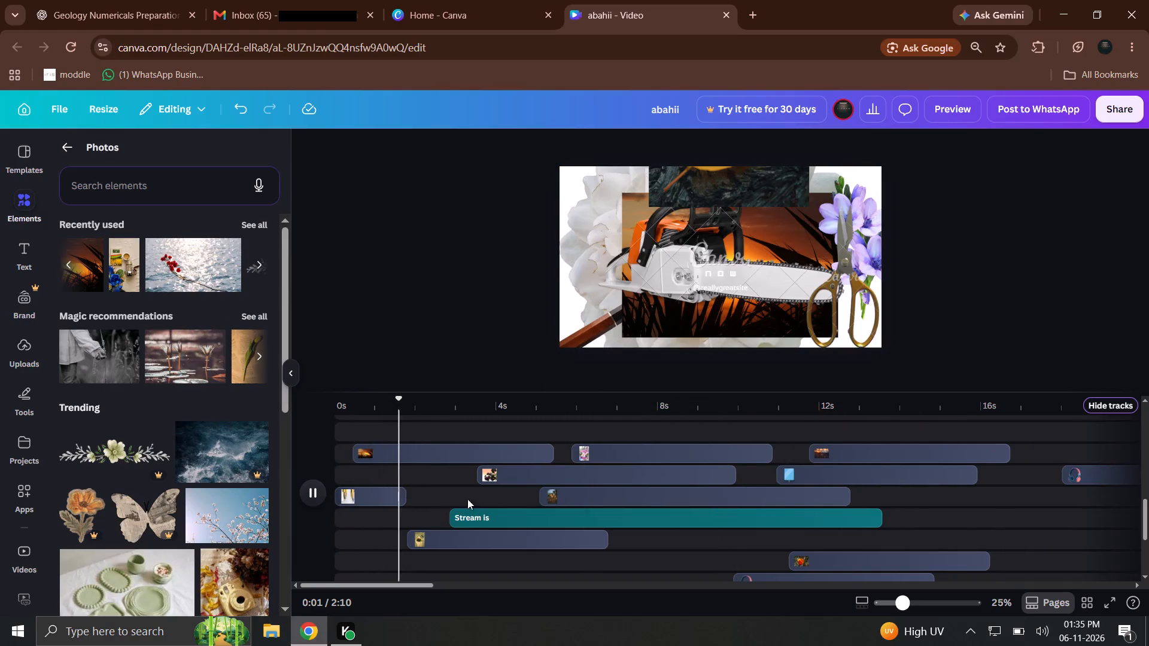
drag(467, 499, 522, 498)
drag(355, 410, 336, 410)
click(314, 501)
Add the autumn leaves photo at about 7 seconds, after the bouquet clip, and shorten it to 3.8 seconds.
scroll(119, 349, down, 5)
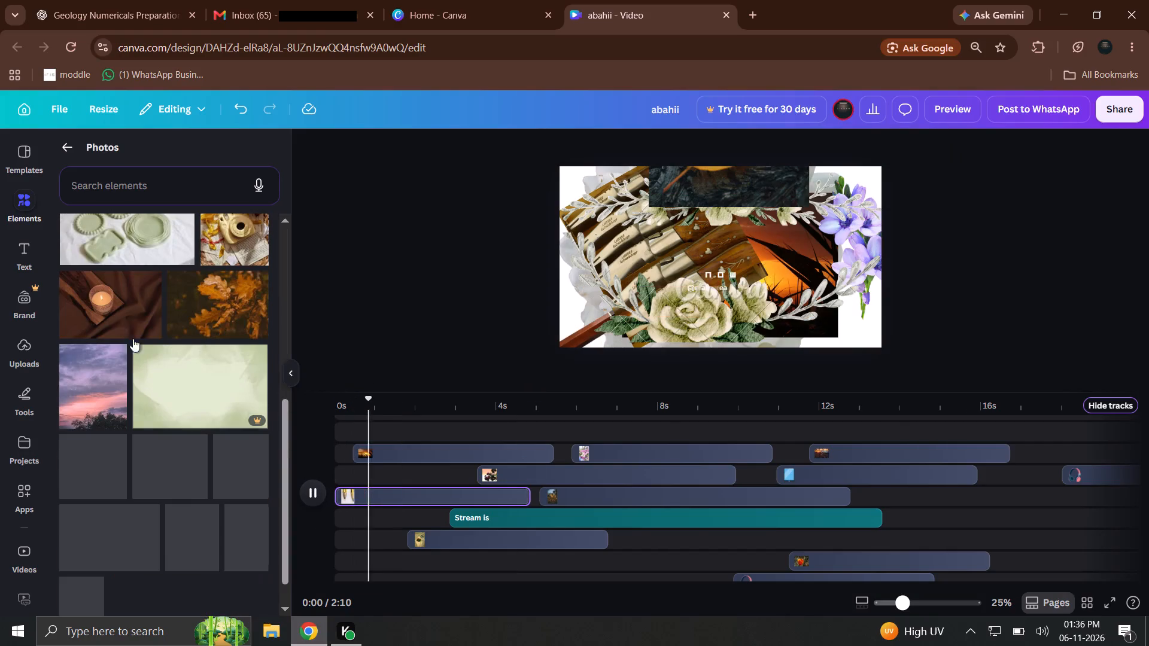
drag(180, 315, 667, 541)
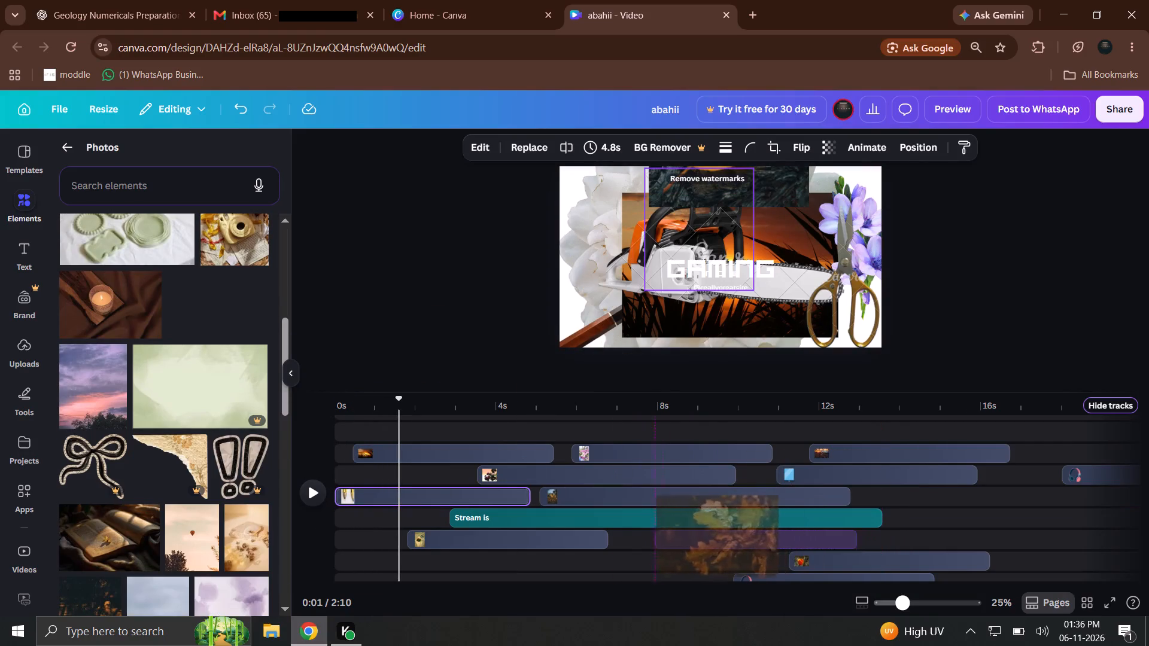
drag(667, 541, 633, 533)
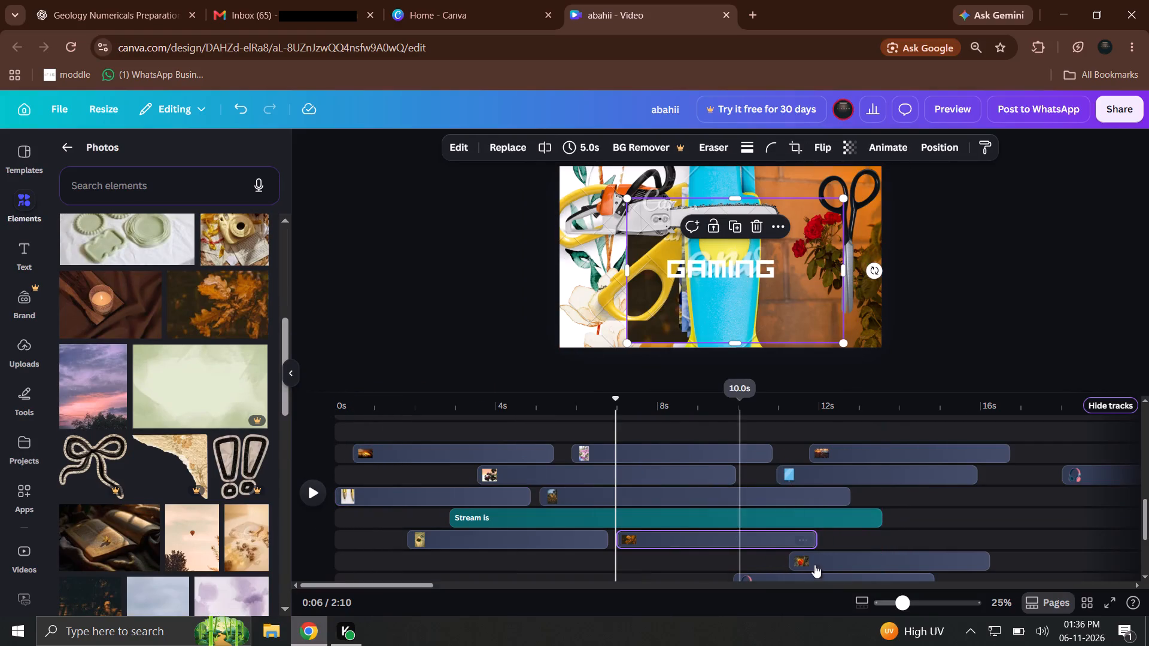
drag(808, 546, 759, 543)
click(347, 404)
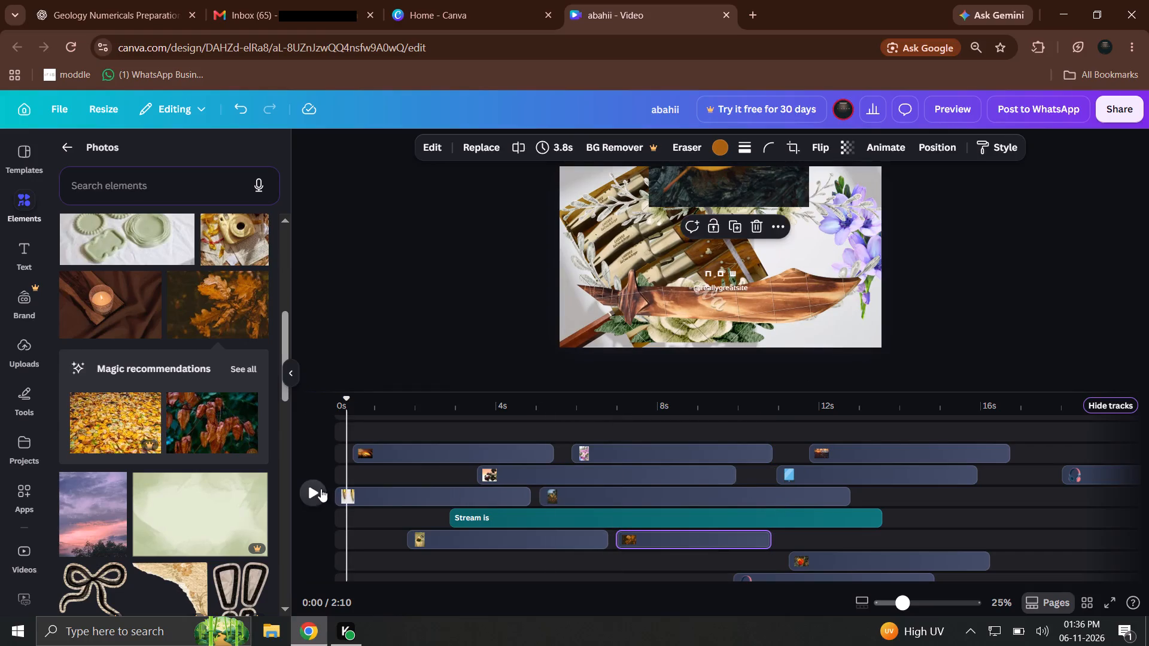
click(321, 489)
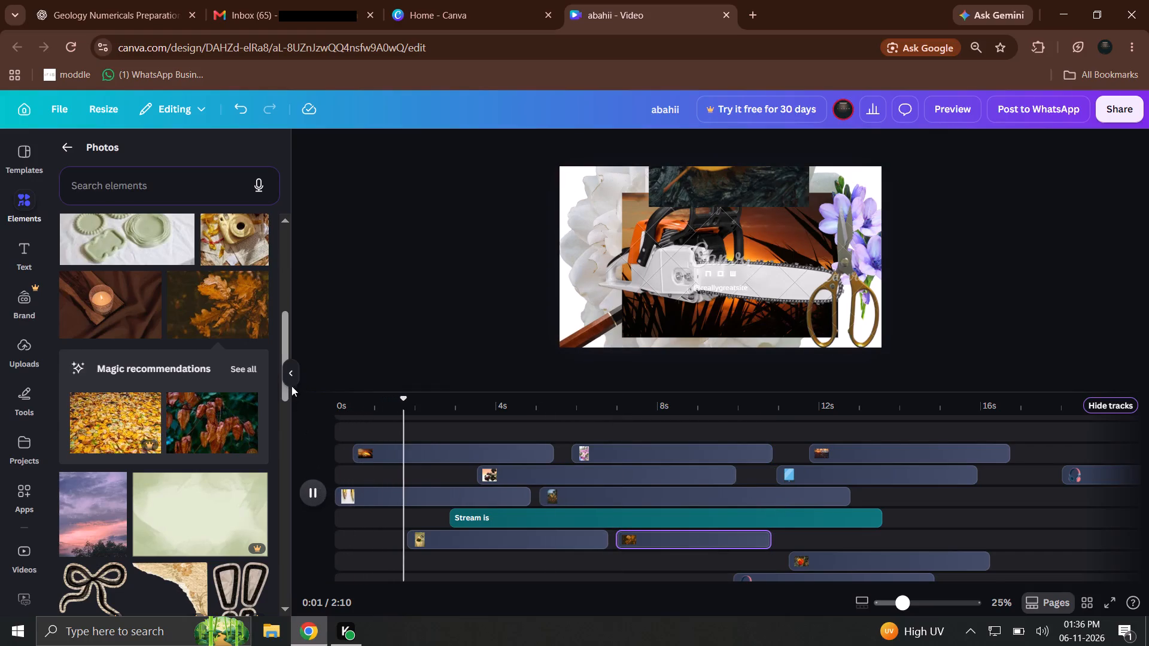
Add the purple-pink sunset sky photo at about 3.5 seconds on the empty track above the orange sunset clip, and preview from the start.
scroll(203, 383, down, 2)
scroll(200, 383, up, 1)
scroll(200, 383, down, 2)
drag(99, 285, 207, 327)
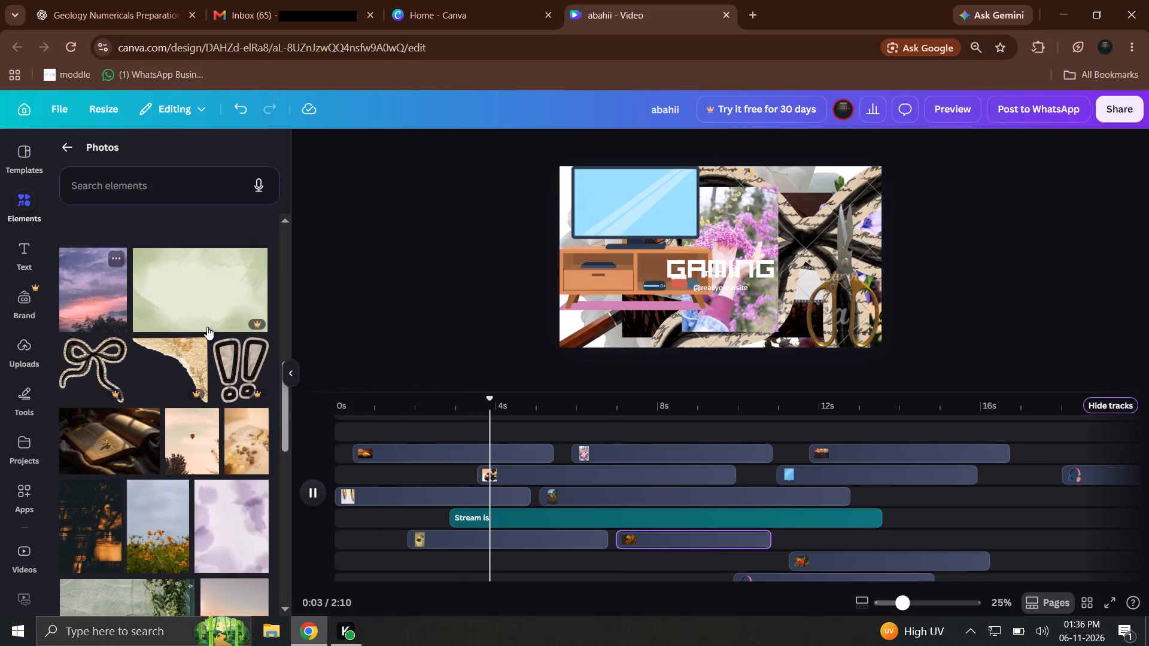
drag(207, 327, 513, 428)
drag(473, 412, 335, 403)
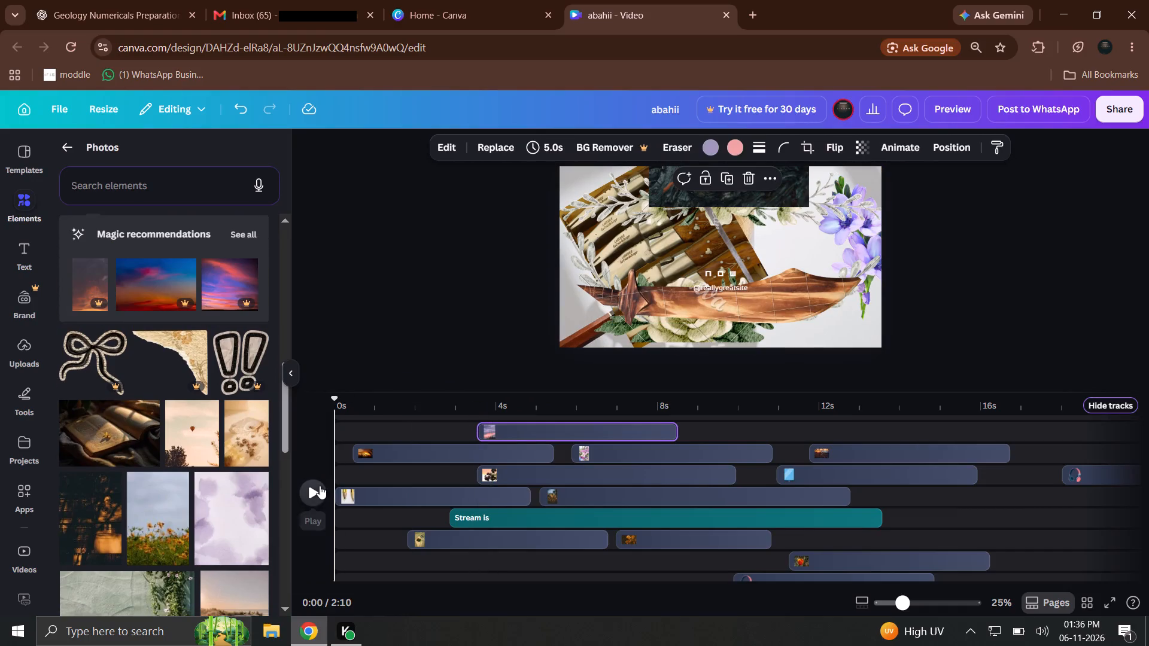
click(320, 486)
Add the beach and waves photo at about 8.5 seconds, directly after the purple sky clip, and preview from the start.
scroll(180, 385, down, 5)
drag(146, 330, 722, 435)
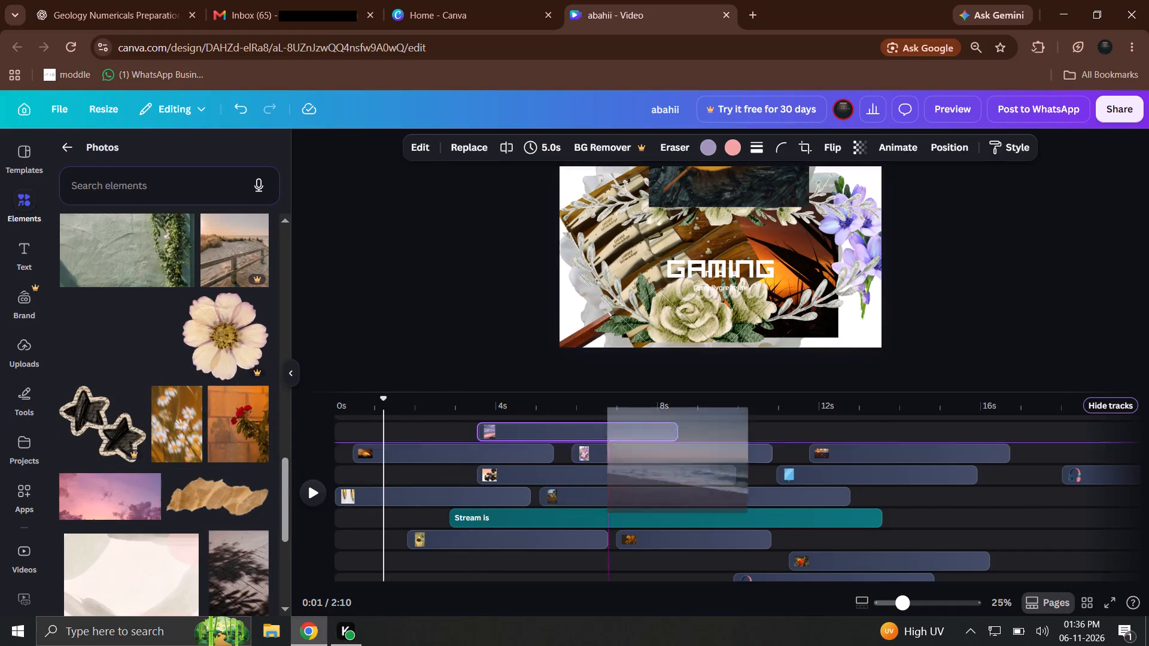
drag(722, 435, 765, 425)
drag(688, 410, 329, 416)
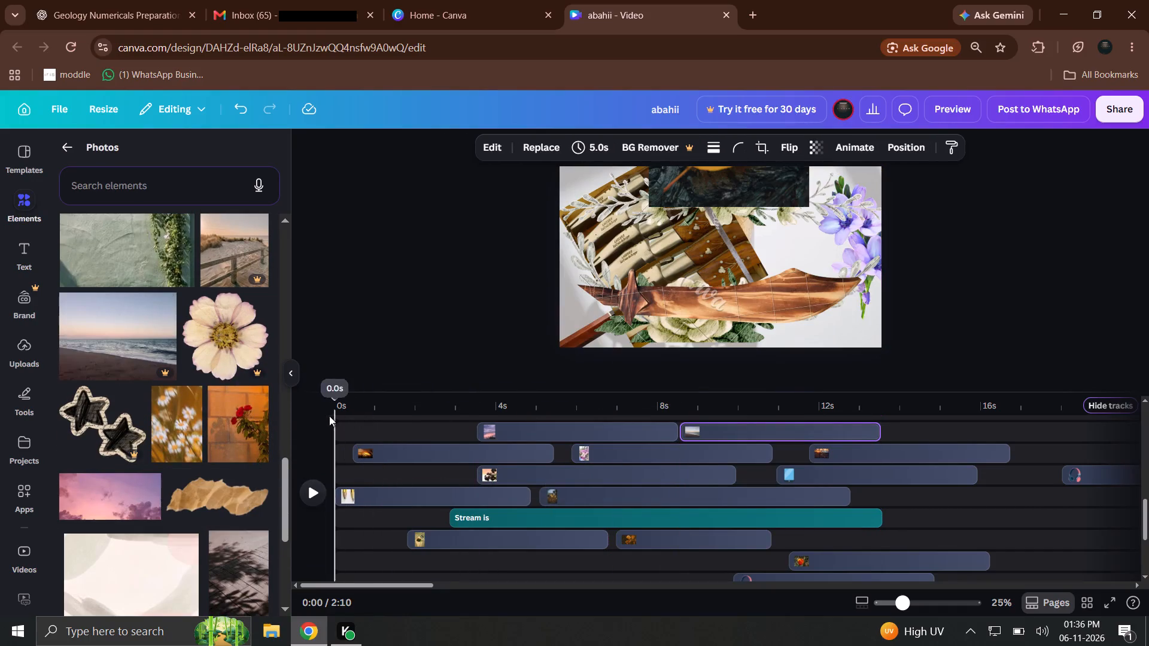
click(318, 496)
Add the blue checkered tape photo at about 12.8 seconds, directly after the second image clip above the "Stream is" title.
scroll(198, 464, down, 5)
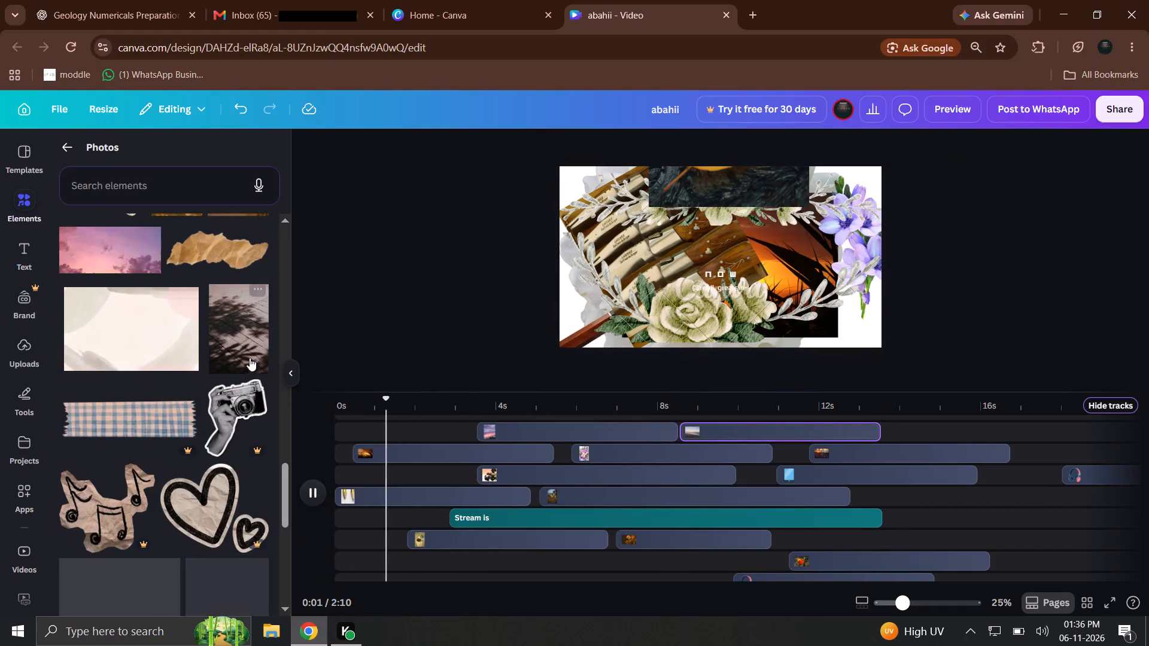
drag(160, 412, 951, 504)
drag(679, 413, 342, 409)
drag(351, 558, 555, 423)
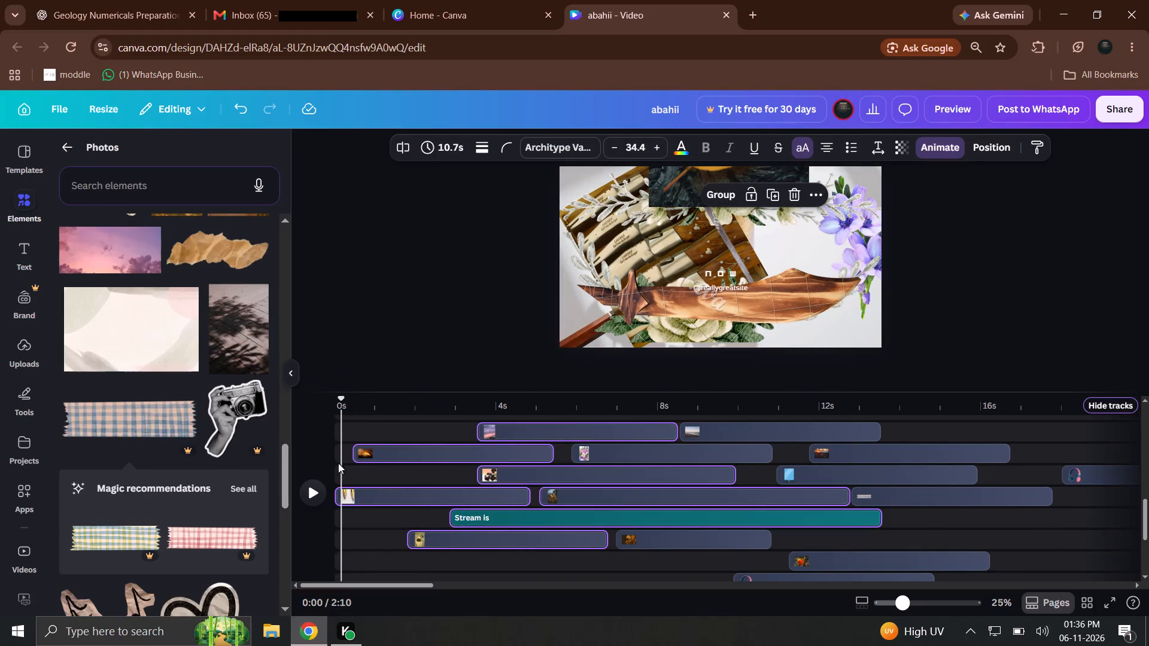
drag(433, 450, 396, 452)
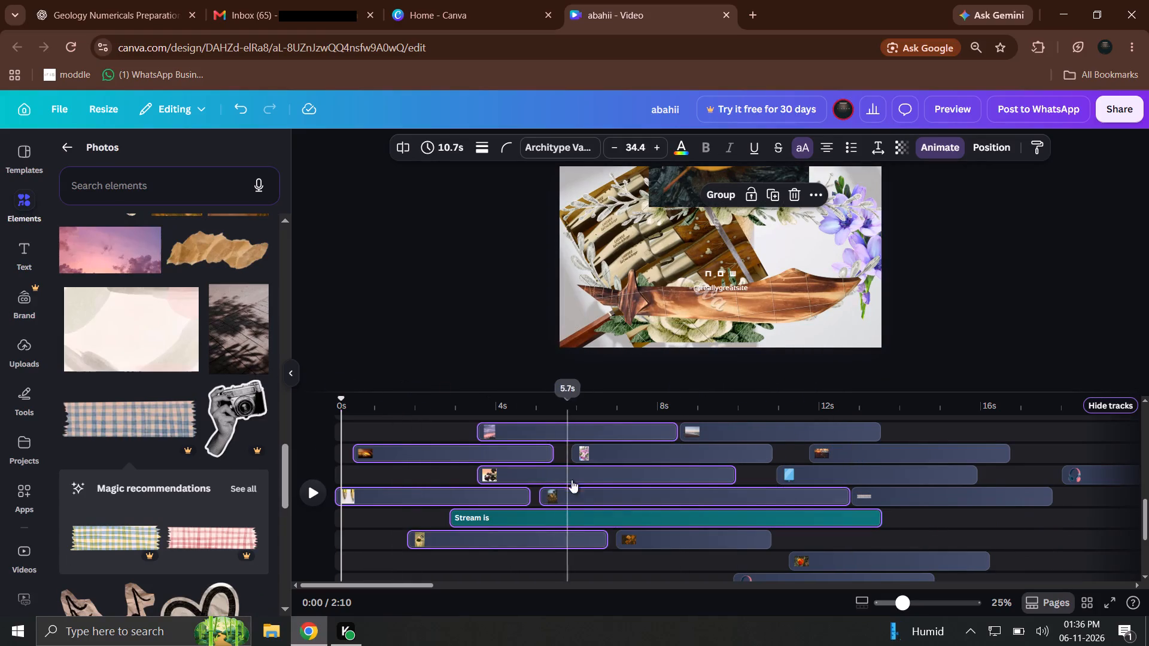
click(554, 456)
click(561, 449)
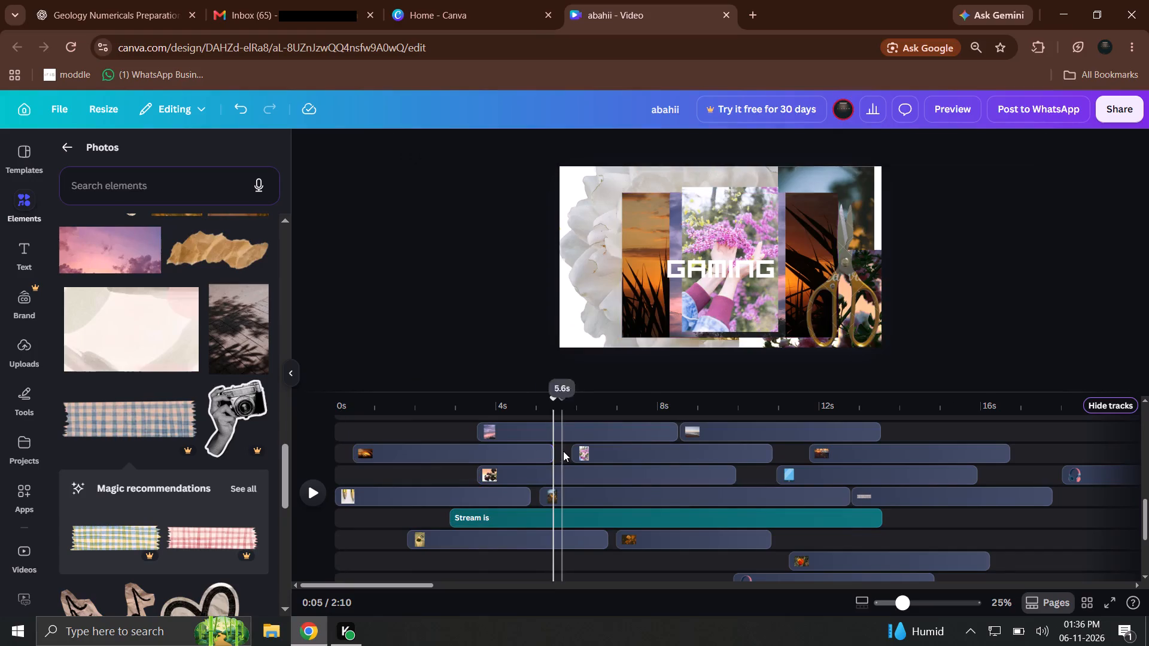
Shorten the clips in the opening 8 seconds together, including the "Stream is" title, so the orange sunset clip lasts 3.0 seconds, and preview from the start.
drag(381, 575, 663, 395)
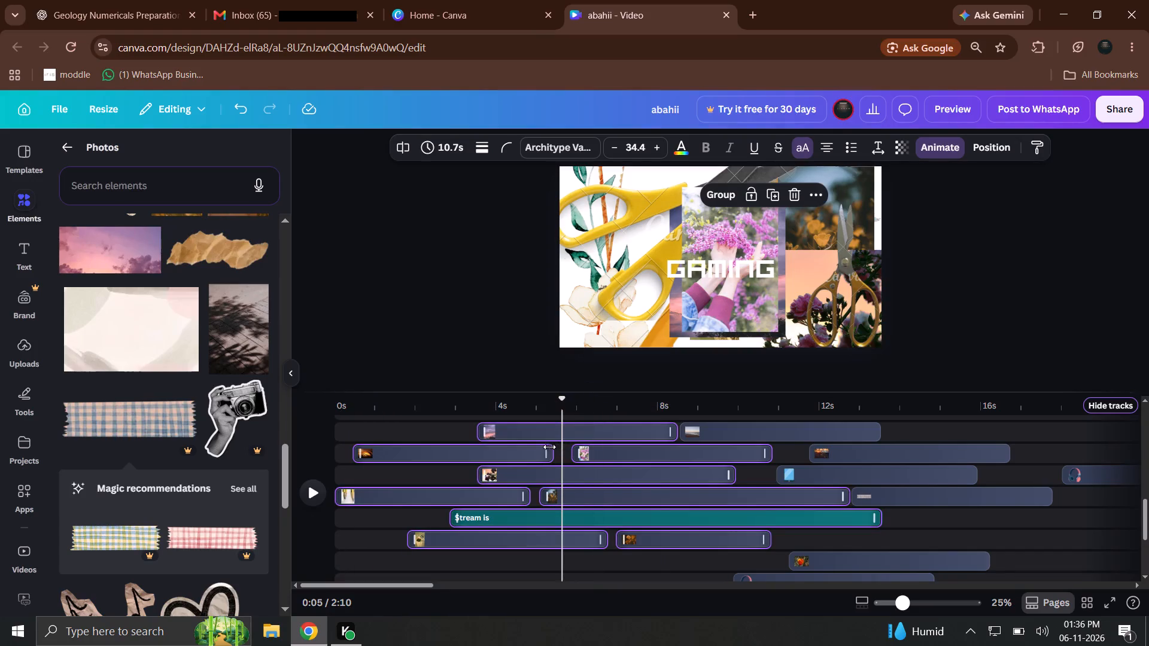
drag(549, 447, 388, 447)
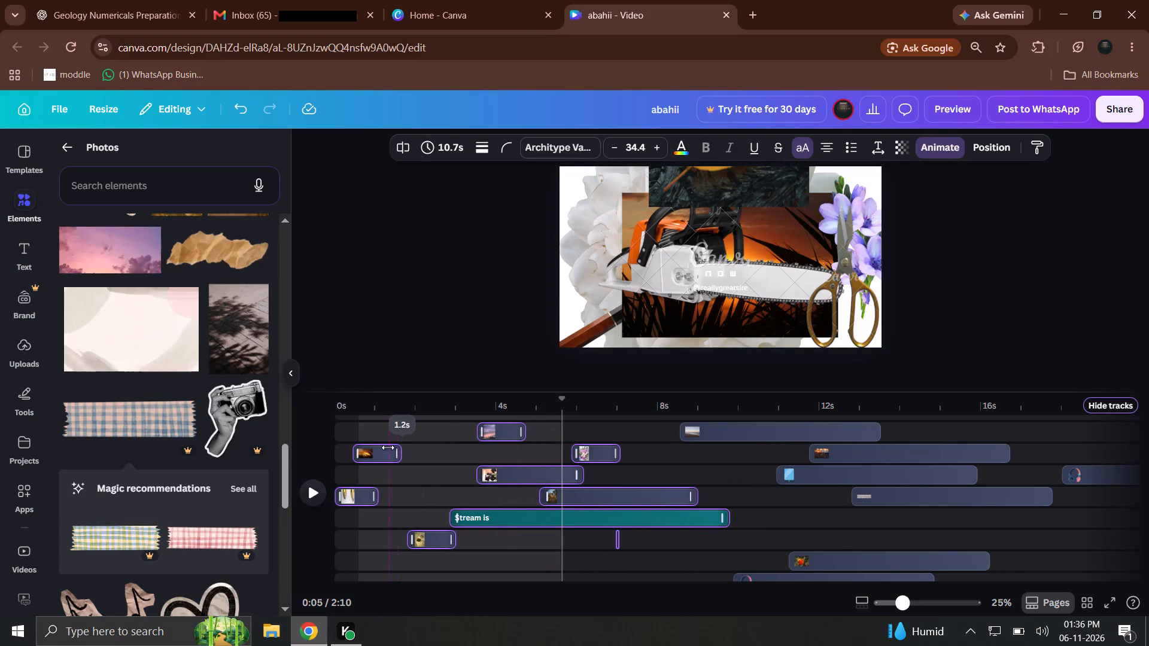
drag(388, 447, 469, 447)
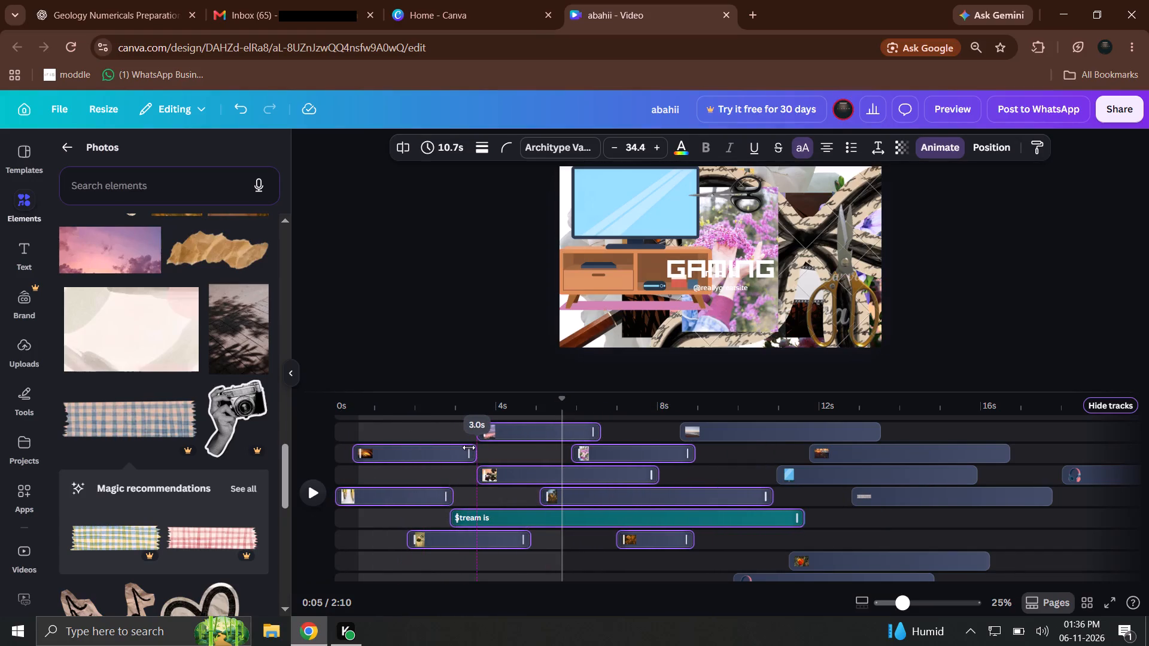
drag(469, 447, 469, 447)
click(518, 459)
click(358, 434)
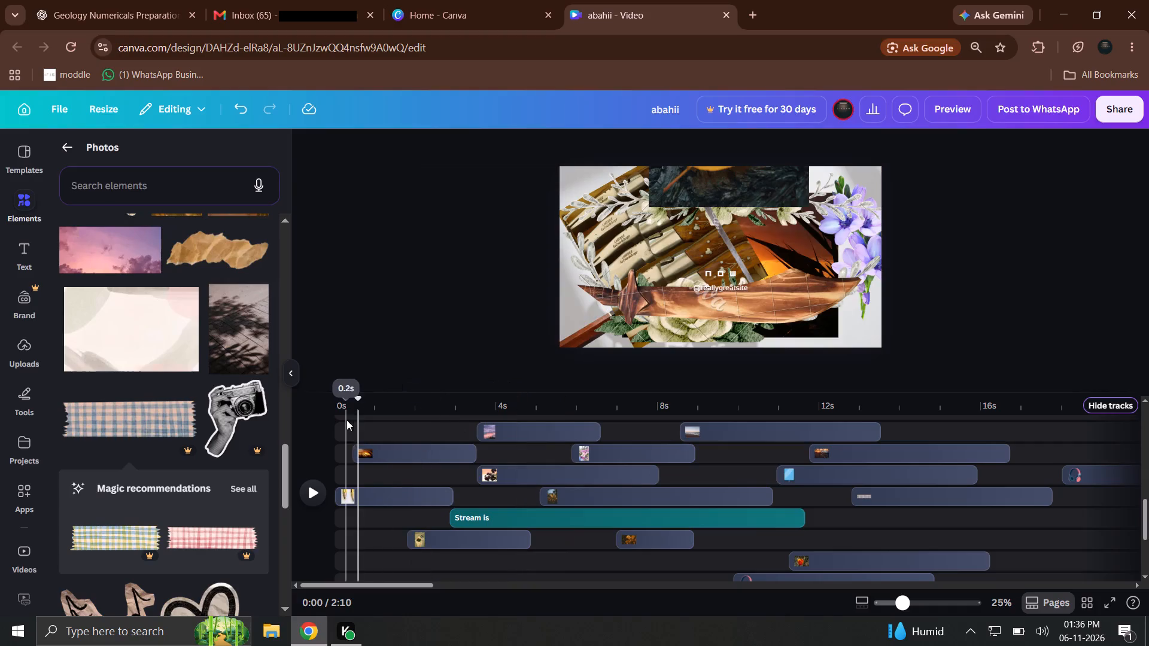
click(346, 419)
click(306, 495)
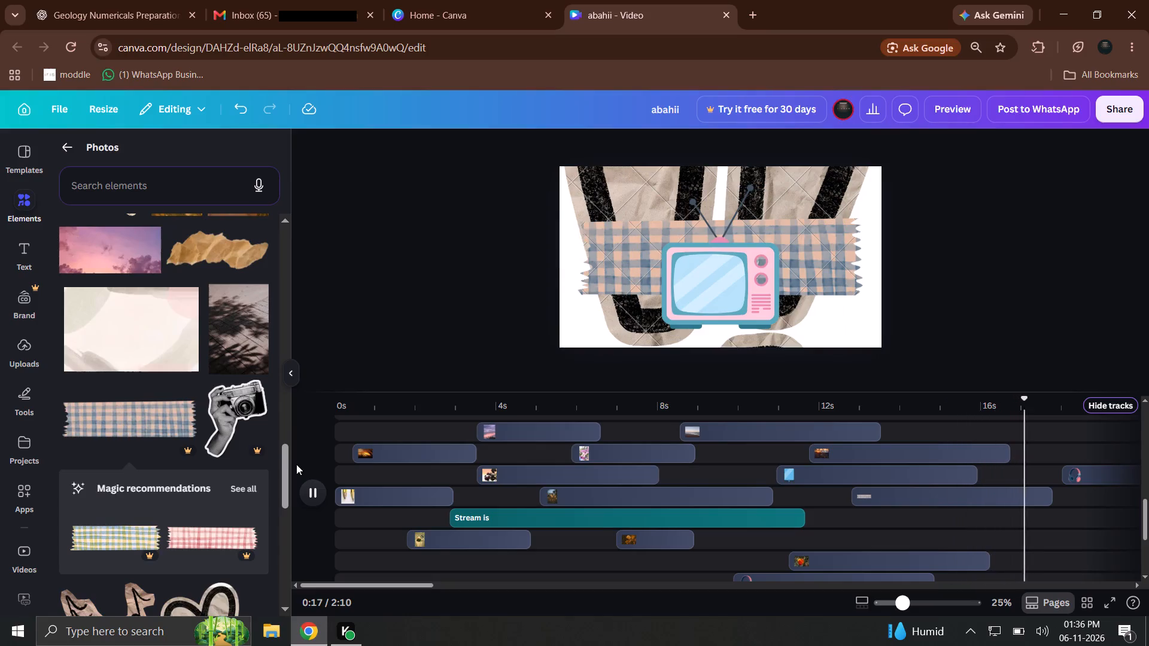
Move the four image clips on the two tracks above the "Stream is" title later together, starting the blue tablet clip at about 21.3 seconds.
drag(490, 502, 946, 467)
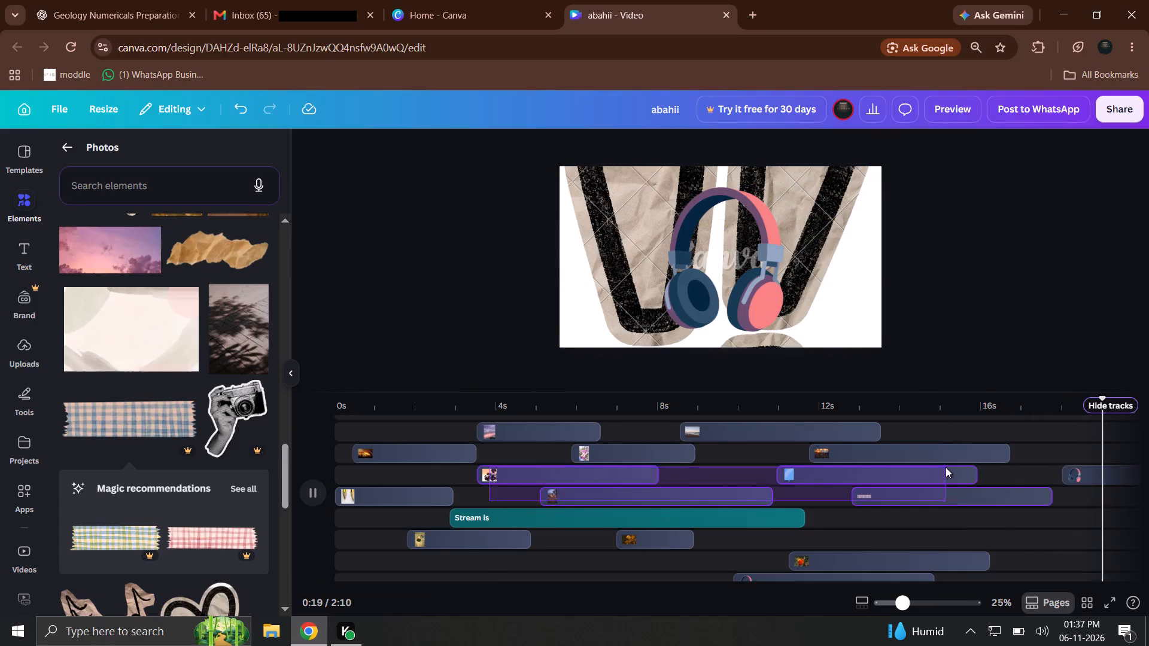
drag(892, 484, 639, 479)
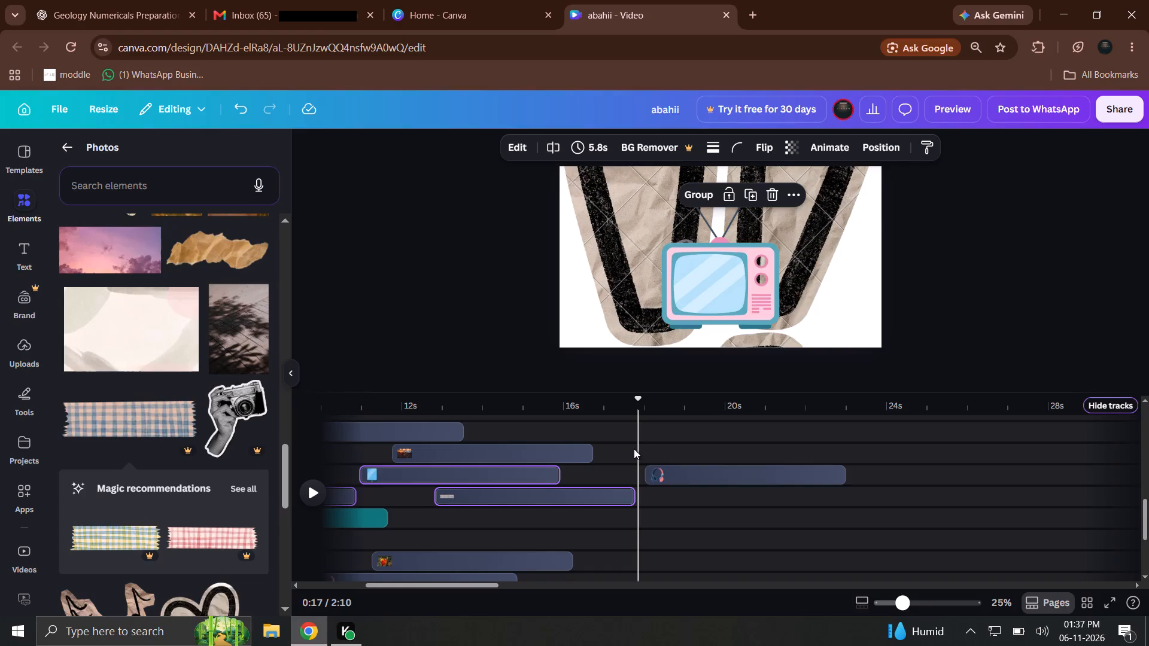
drag(547, 486, 574, 486)
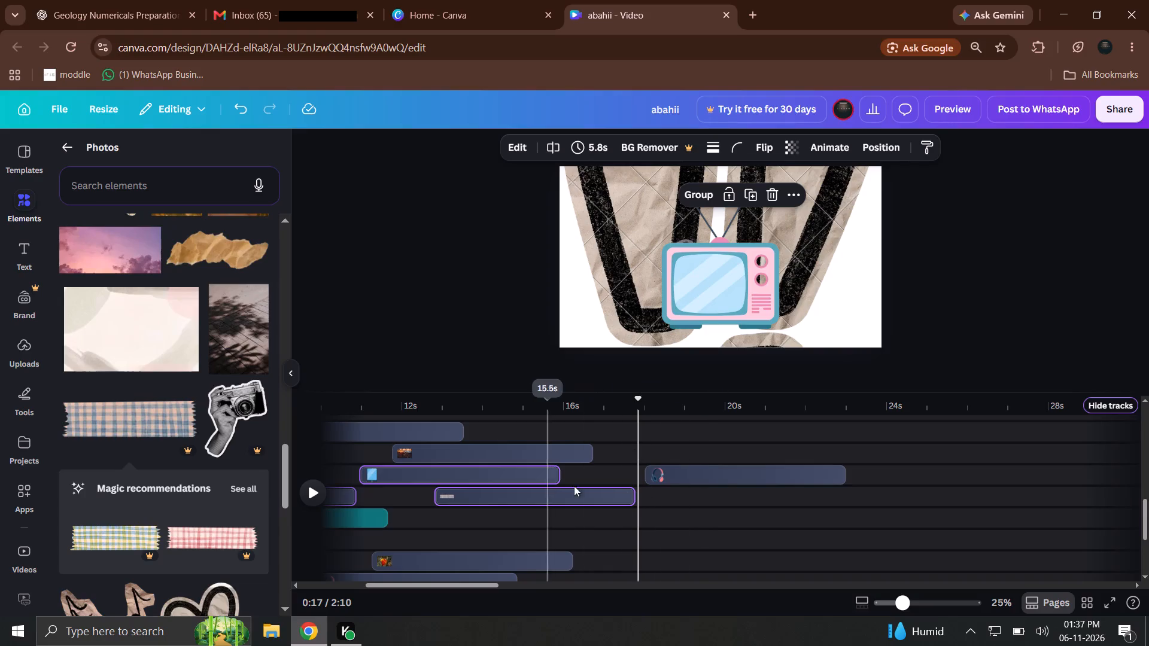
drag(574, 486, 878, 514)
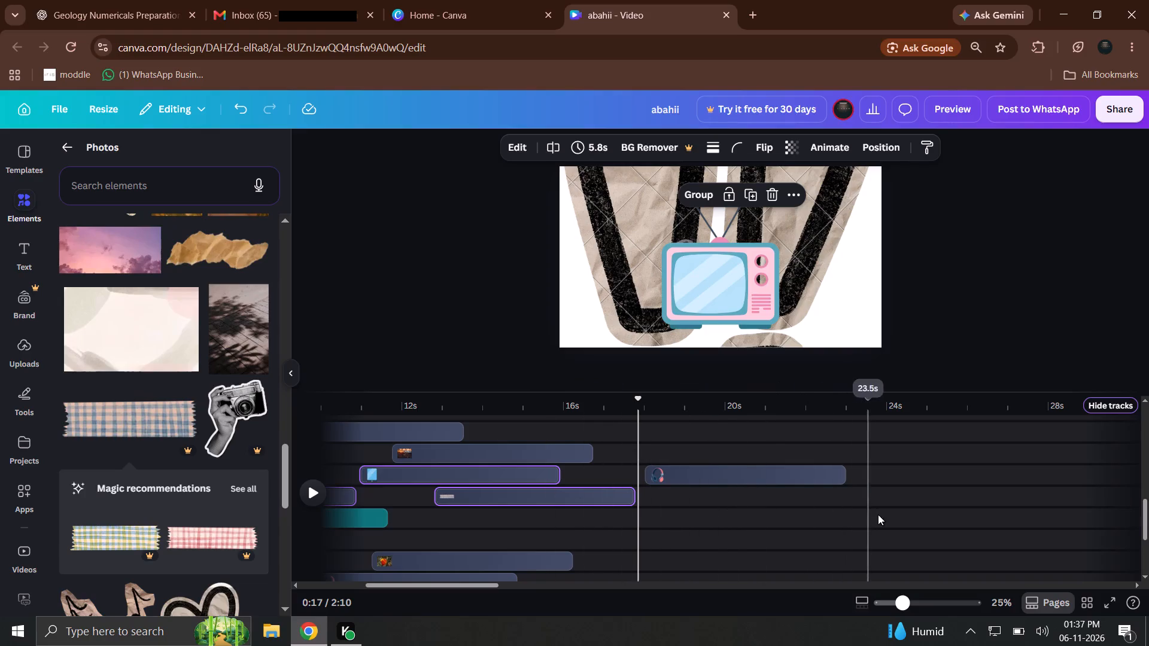
drag(878, 514, 923, 505)
drag(537, 498, 941, 534)
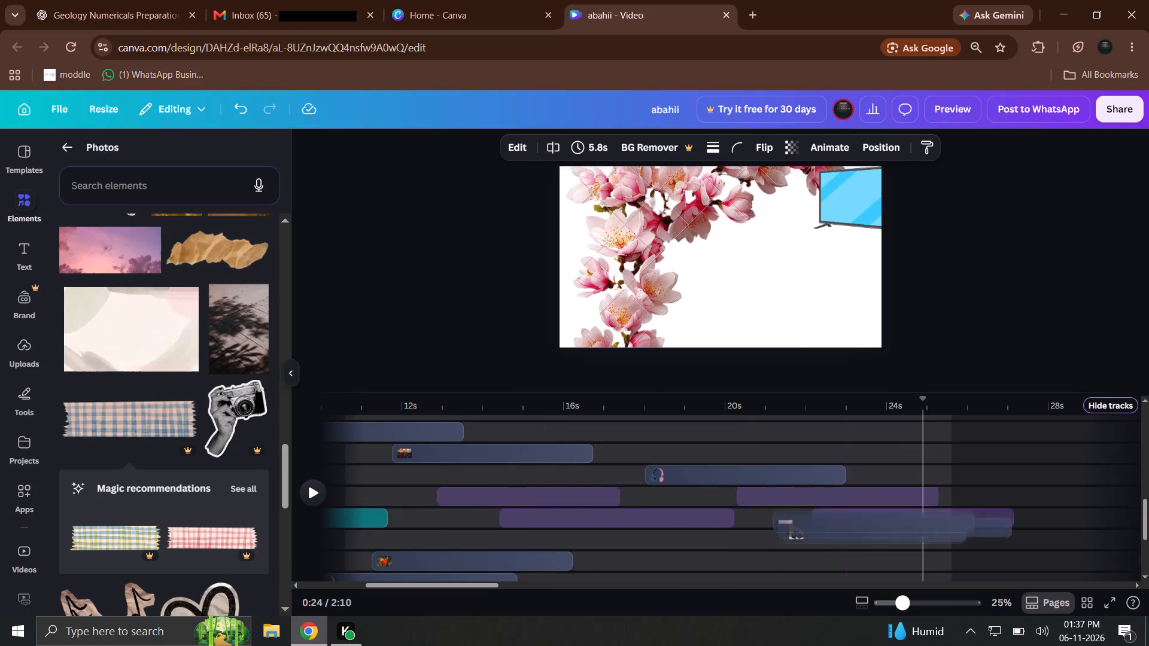
drag(941, 534, 957, 529)
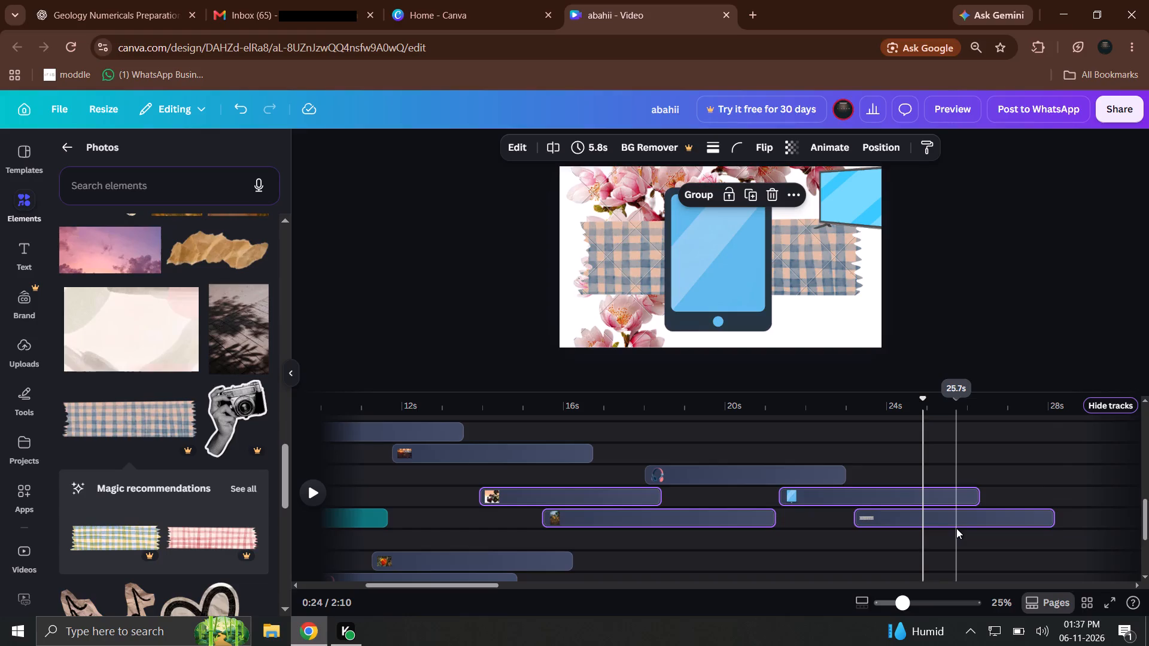
Move the checkered tape clip alone onto its own track, starting at about 20.3 seconds.
click(956, 528)
drag(938, 527, 822, 507)
At about 18 seconds, move the pink TV graphic to the upper-left corner of the canvas.
click(659, 408)
drag(728, 269, 637, 264)
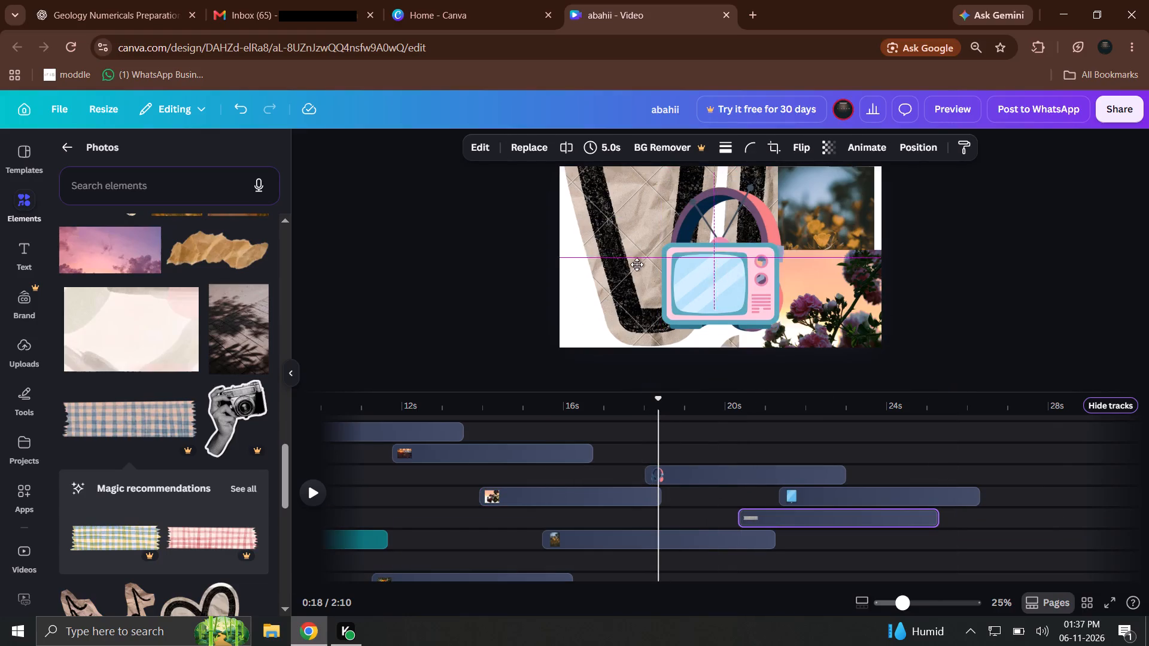
drag(637, 264, 593, 188)
drag(695, 261, 584, 195)
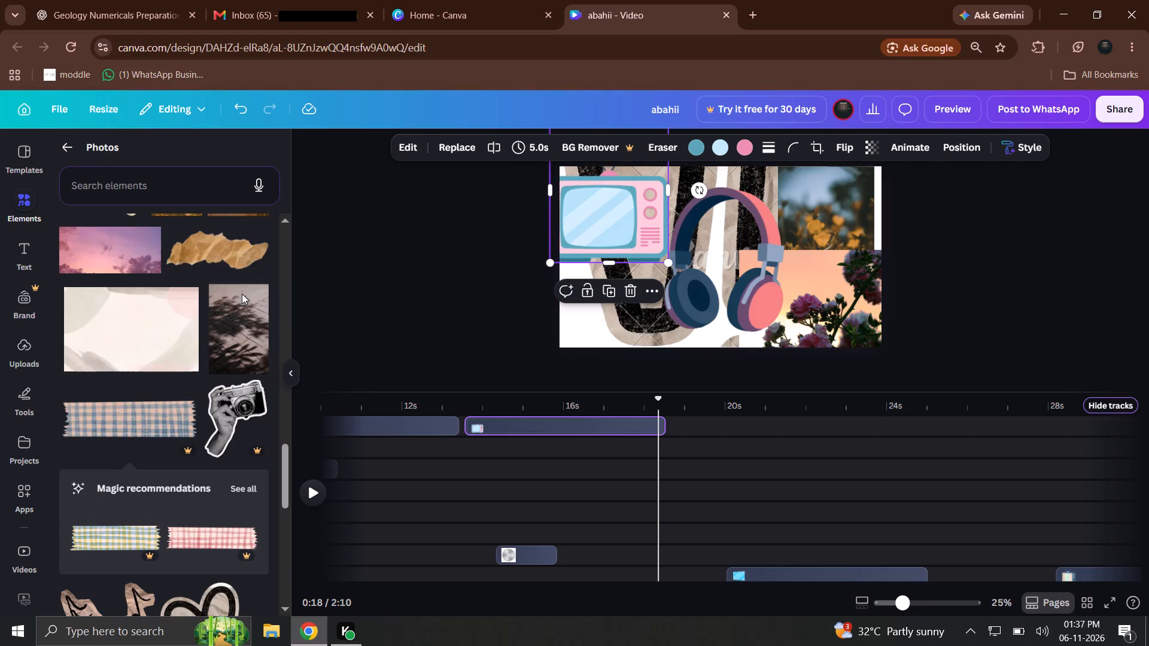
Add the pale abstract watercolor background on the top track at about 17 seconds and extend its start earlier to make it 9.6 seconds long.
drag(171, 330, 720, 426)
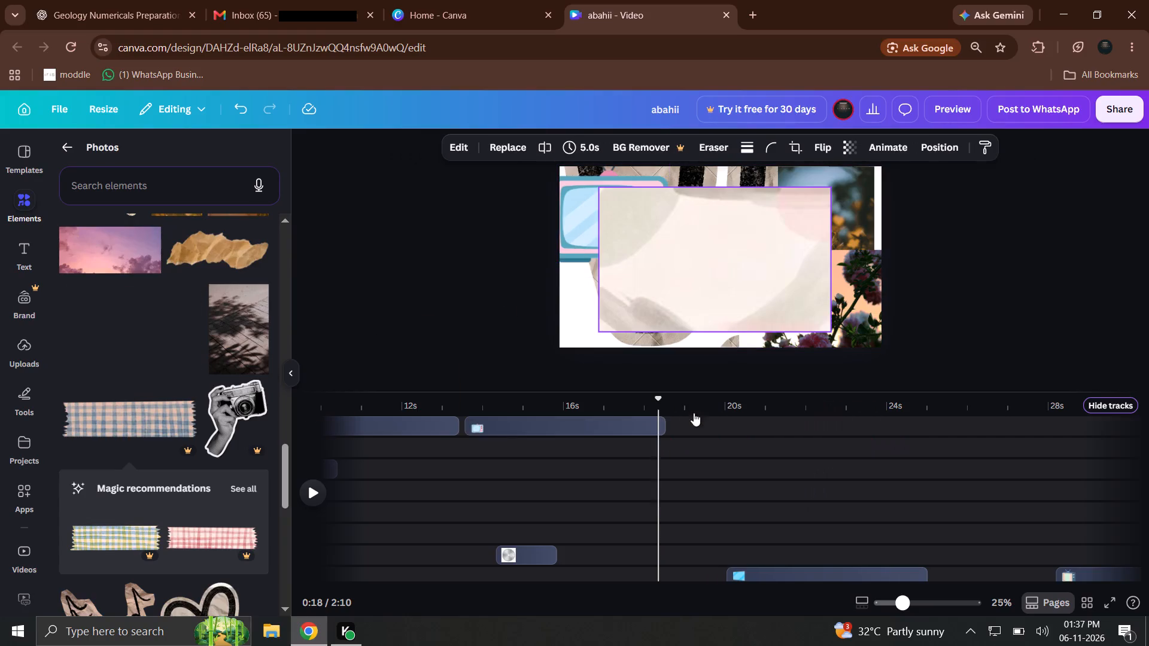
drag(688, 411, 661, 409)
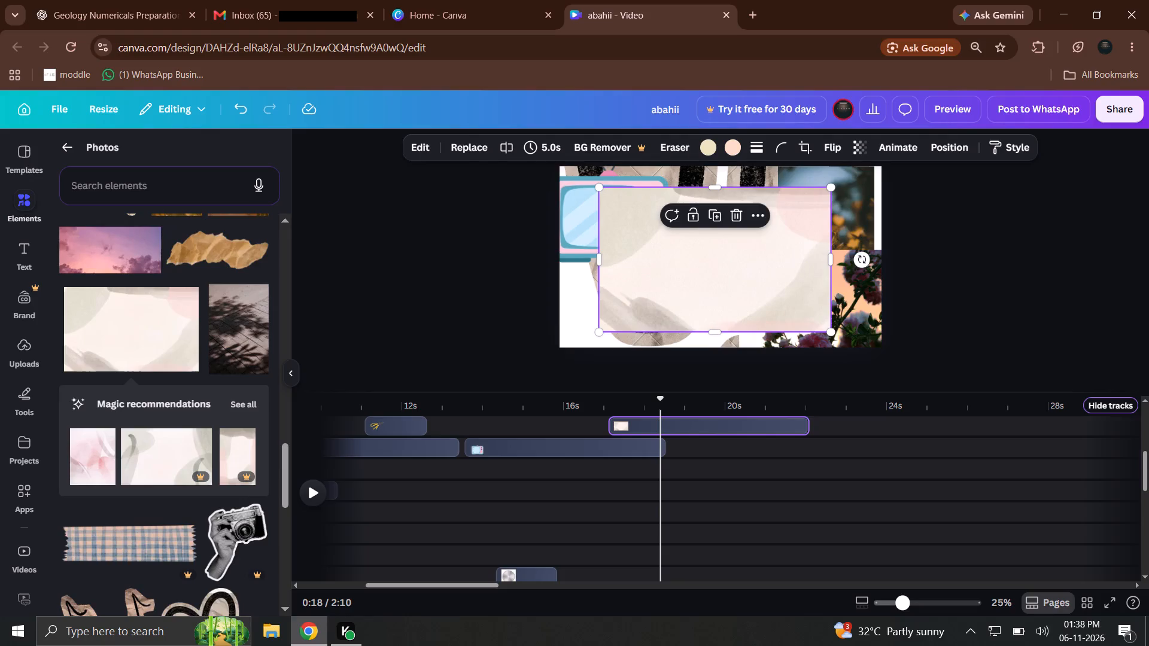
drag(661, 409, 631, 406)
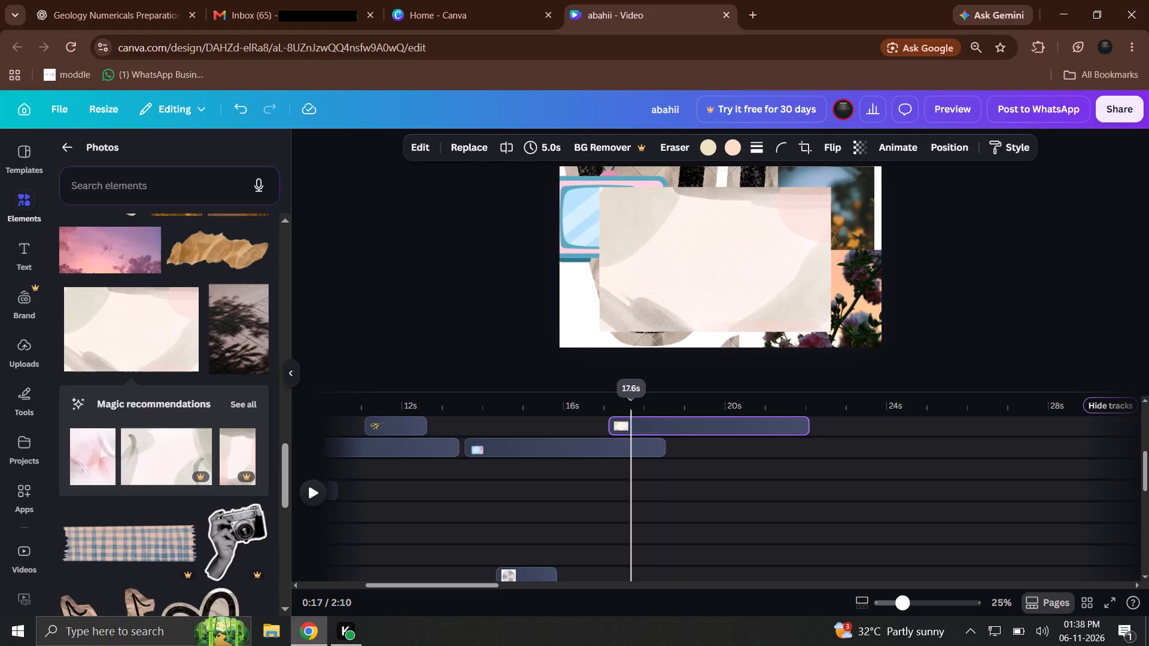
drag(631, 406, 630, 406)
click(617, 412)
drag(613, 419, 468, 422)
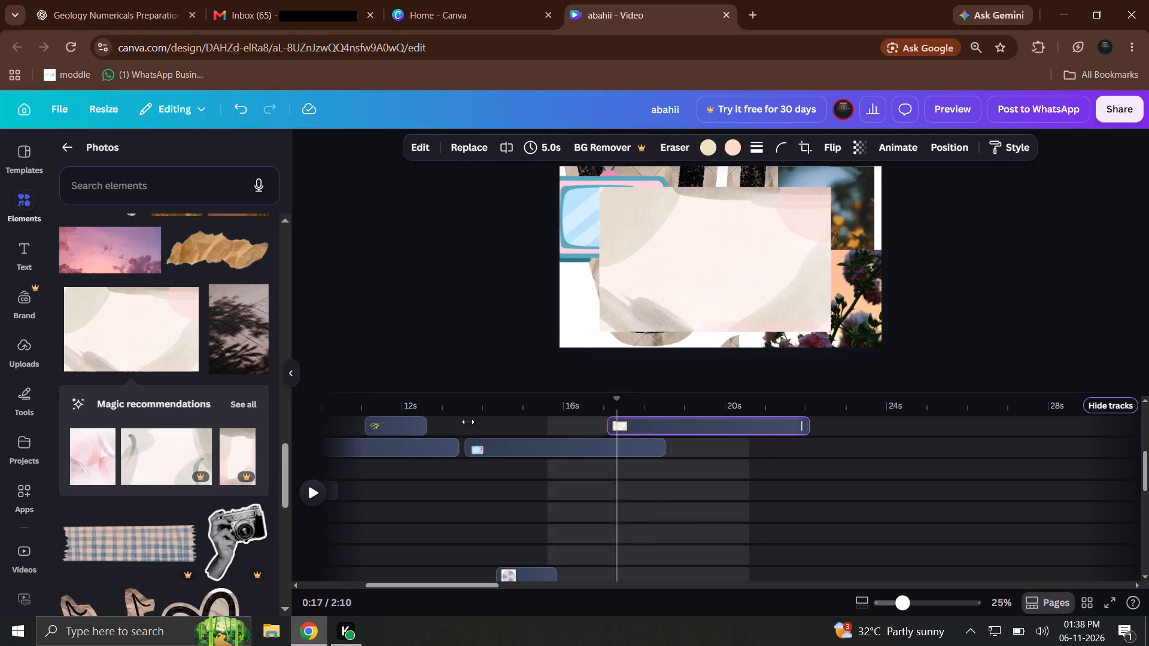
drag(468, 422, 426, 423)
Add a second copy of the pale abstract background at about 12.2 seconds on the track below the first copy.
drag(130, 322, 418, 455)
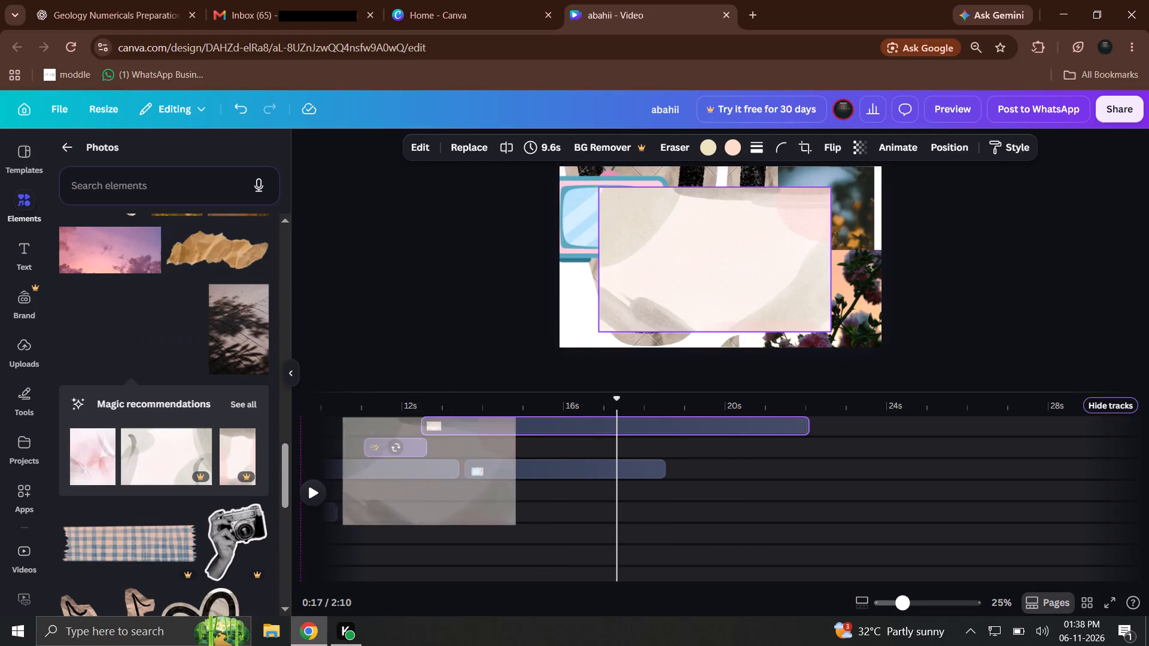
drag(418, 455, 482, 445)
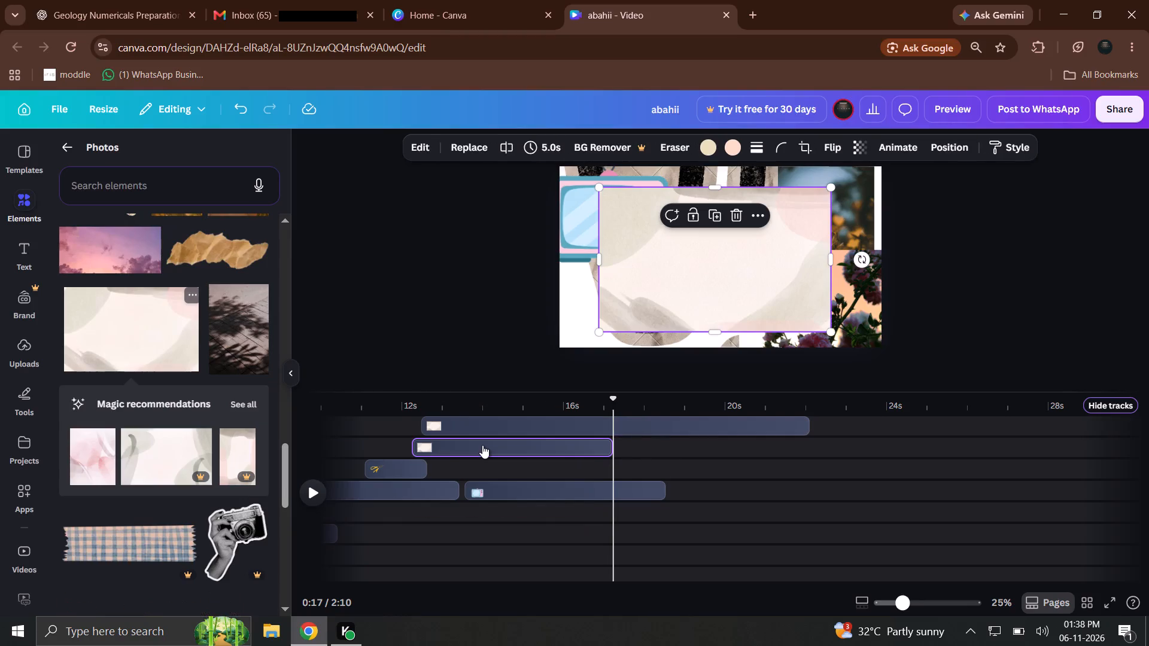
Add the recommended portrait-format pale paper background at about 18 seconds, below the pink TV clip, and place it in the canvas's upper-right area.
drag(249, 476, 670, 501)
drag(738, 288, 846, 250)
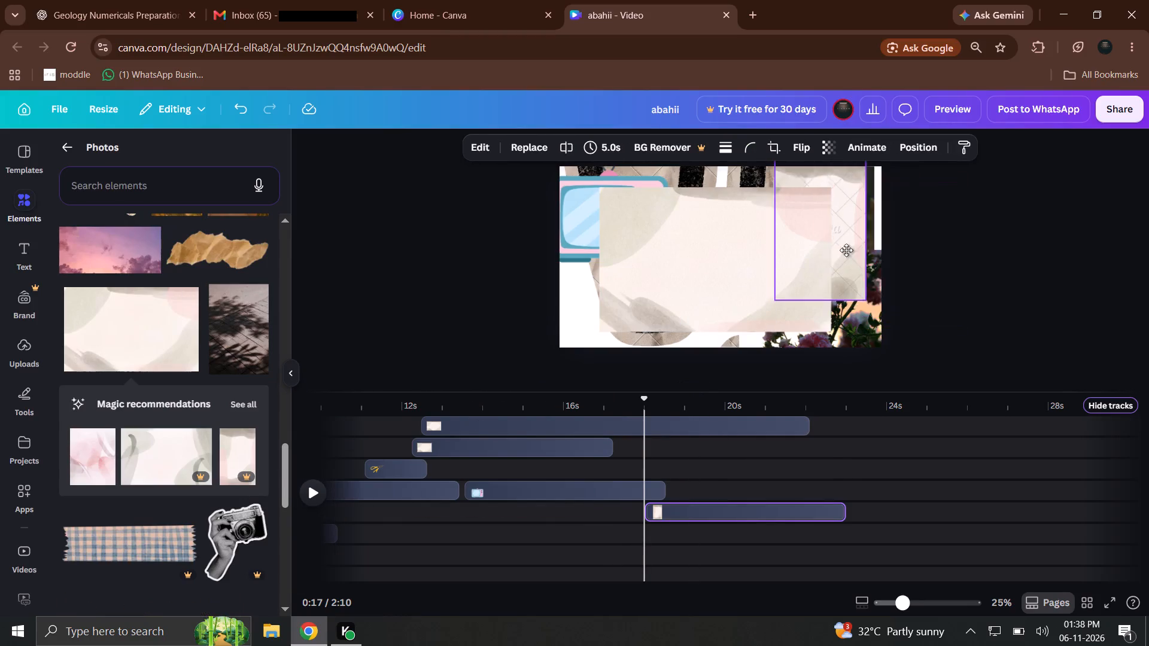
drag(846, 250, 850, 249)
Move the large pale background to the canvas's lower-left corner and the pink TV graphic to the top centre, and preview from near the start.
drag(676, 267, 628, 290)
drag(651, 205, 727, 210)
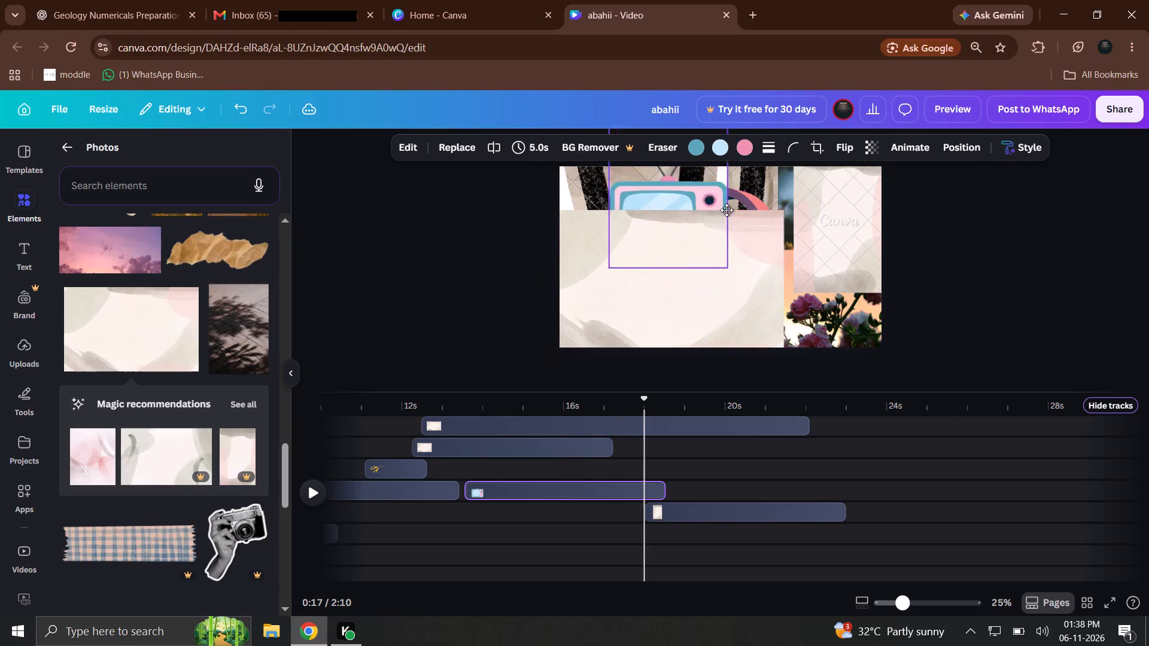
drag(727, 210, 758, 210)
drag(451, 411, 370, 410)
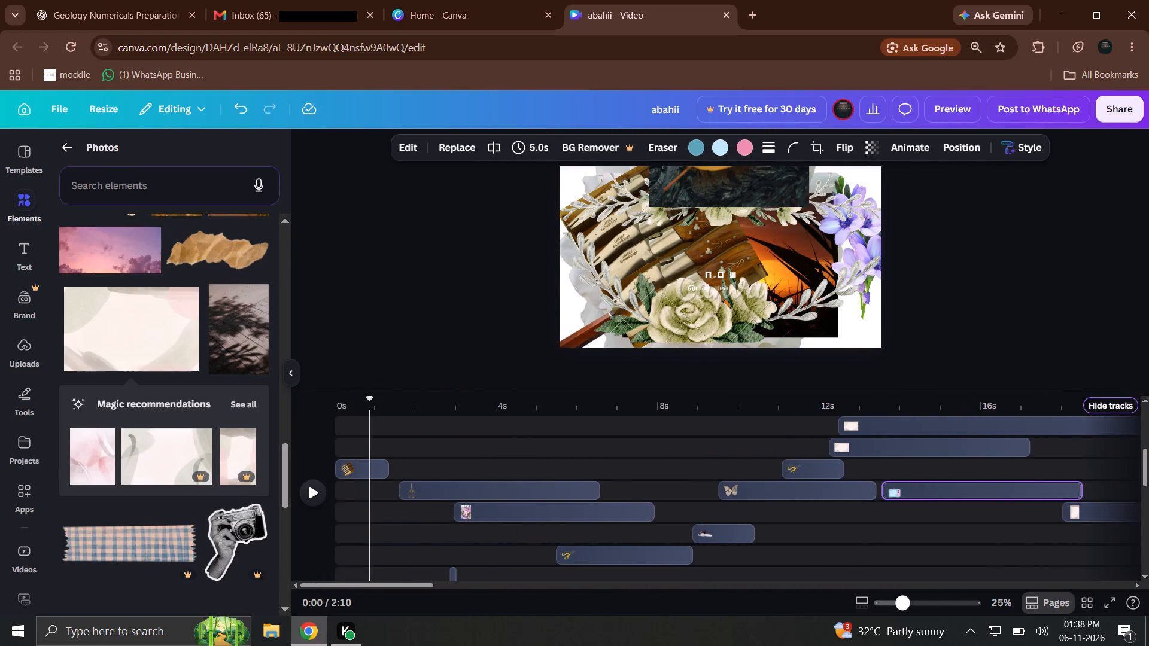
click(314, 479)
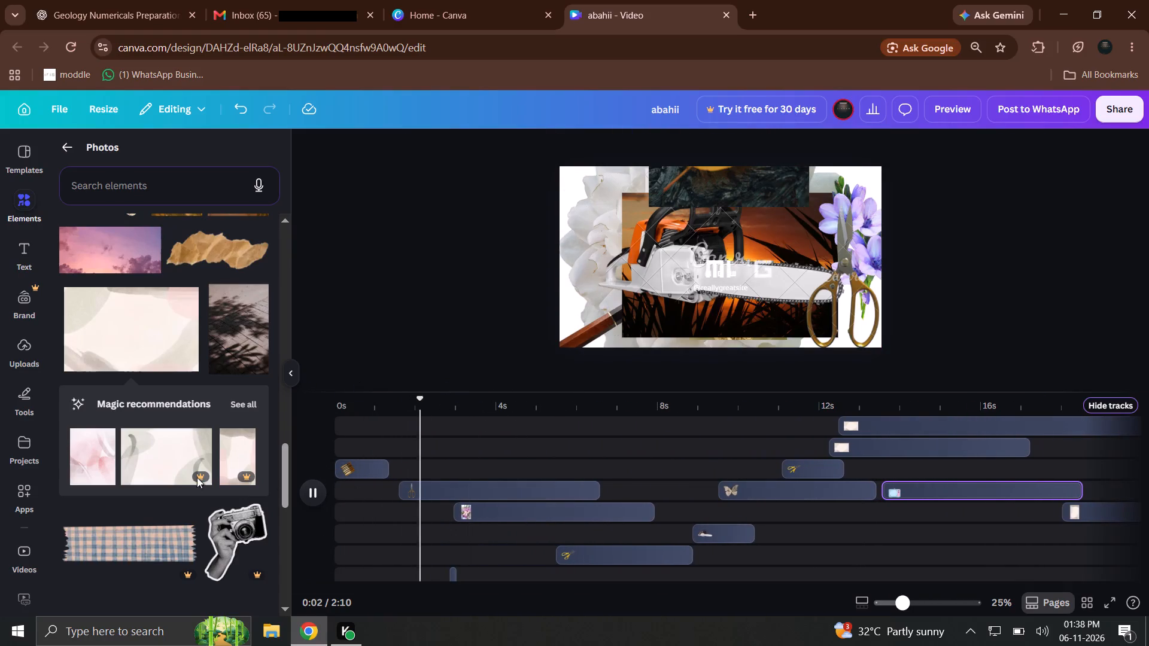
Add the black scribbled flower sticker at about 2.4 seconds and the daisy sticker at about 5.3 seconds on the two top tracks.
scroll(166, 491, down, 6)
drag(191, 429, 497, 422)
drag(217, 401, 551, 440)
drag(467, 412, 331, 411)
click(318, 498)
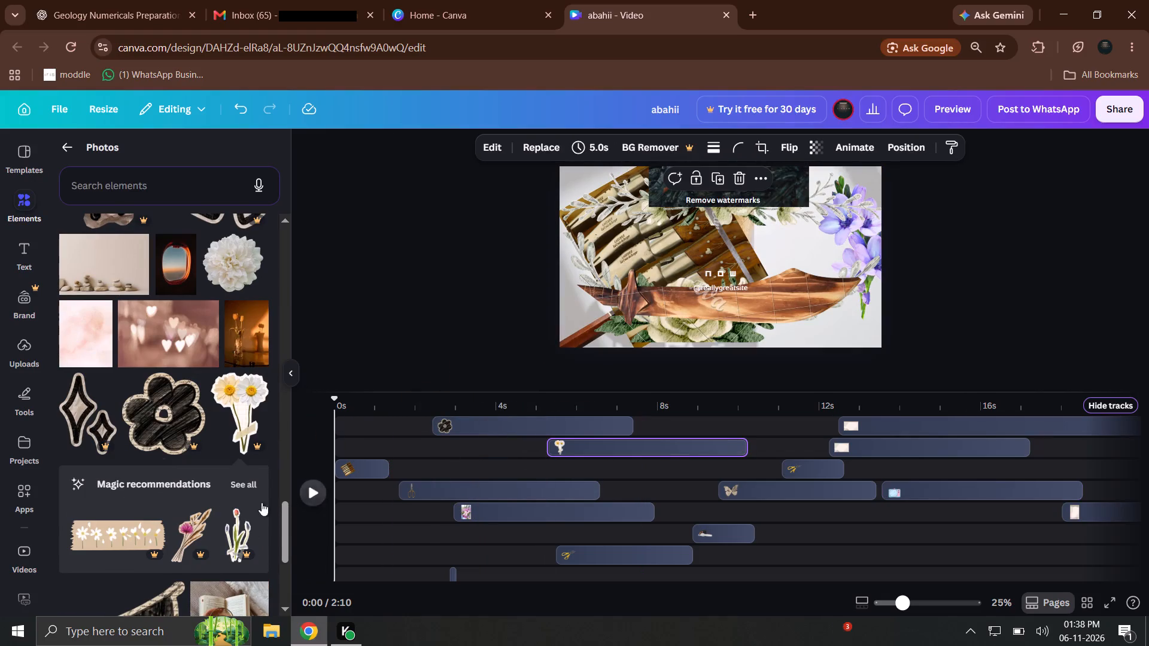
Add the recommended pink dried-flower sticker at about 2.6 seconds on the track below the daisy clip, and return to the start for a preview.
drag(202, 534, 470, 449)
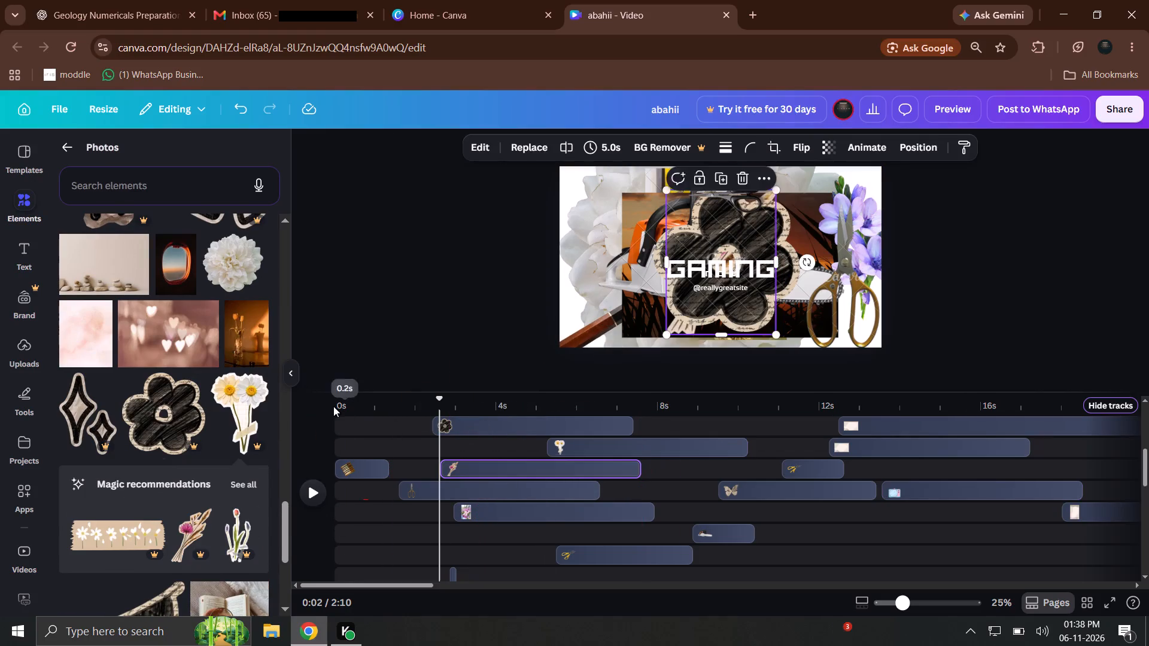
click(333, 406)
click(343, 404)
click(320, 519)
click(320, 510)
click(320, 505)
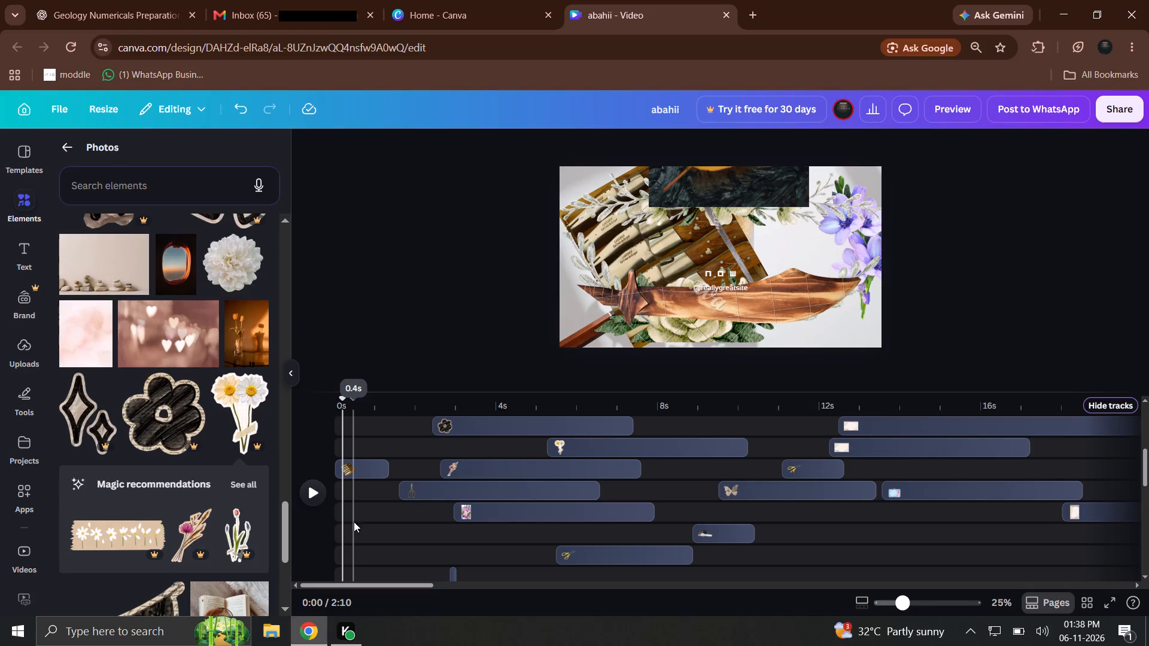
Shorten the dried-flower, scissors, pink blossom photo and butterfly clips together so the dried-flower clip lasts 2.8 seconds.
drag(428, 525, 723, 464)
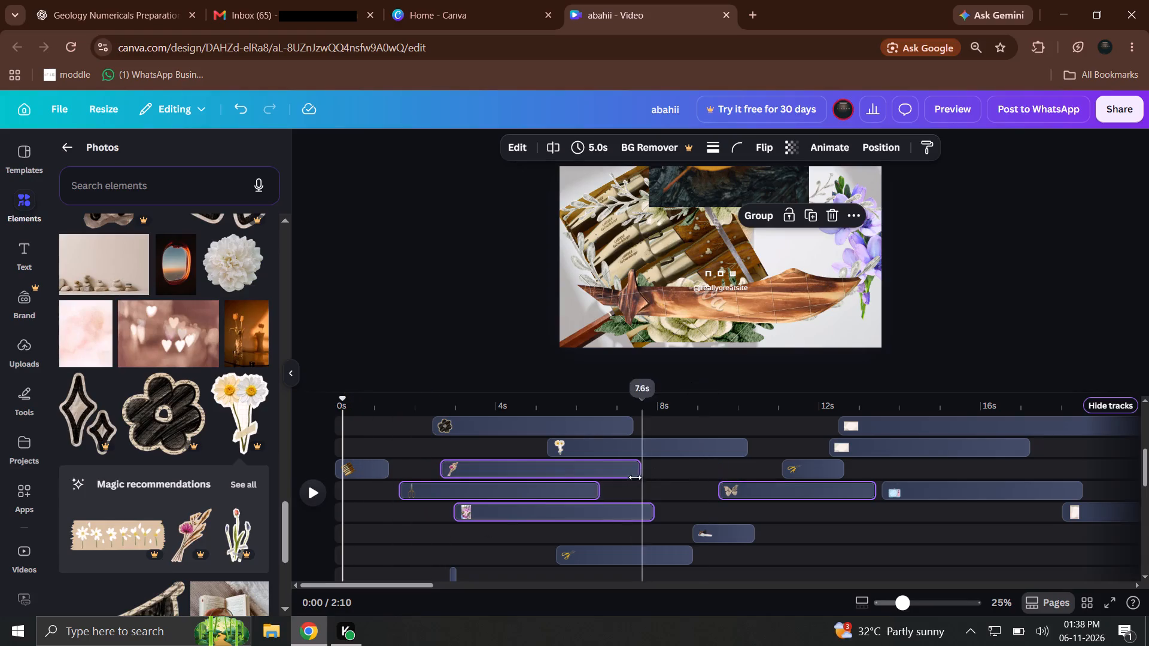
drag(634, 477, 543, 482)
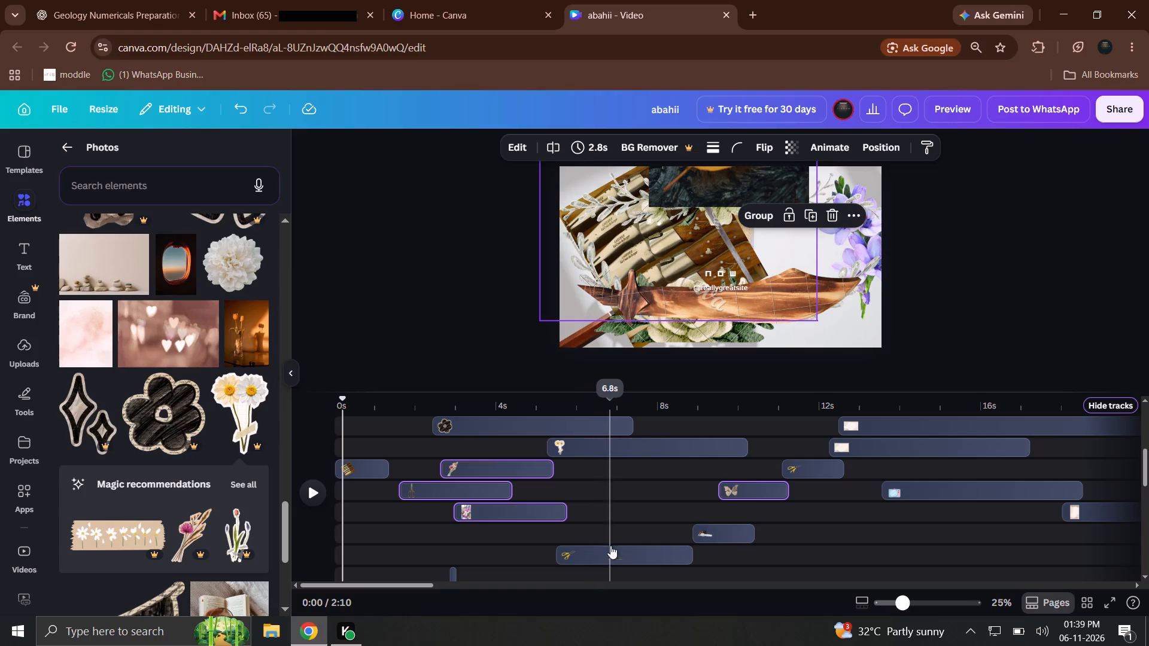
Move the dried-flower, scissors, pink blossom photo and butterfly clips together along the timeline, starting the dried flower at about 10.2 seconds.
drag(492, 468, 404, 437)
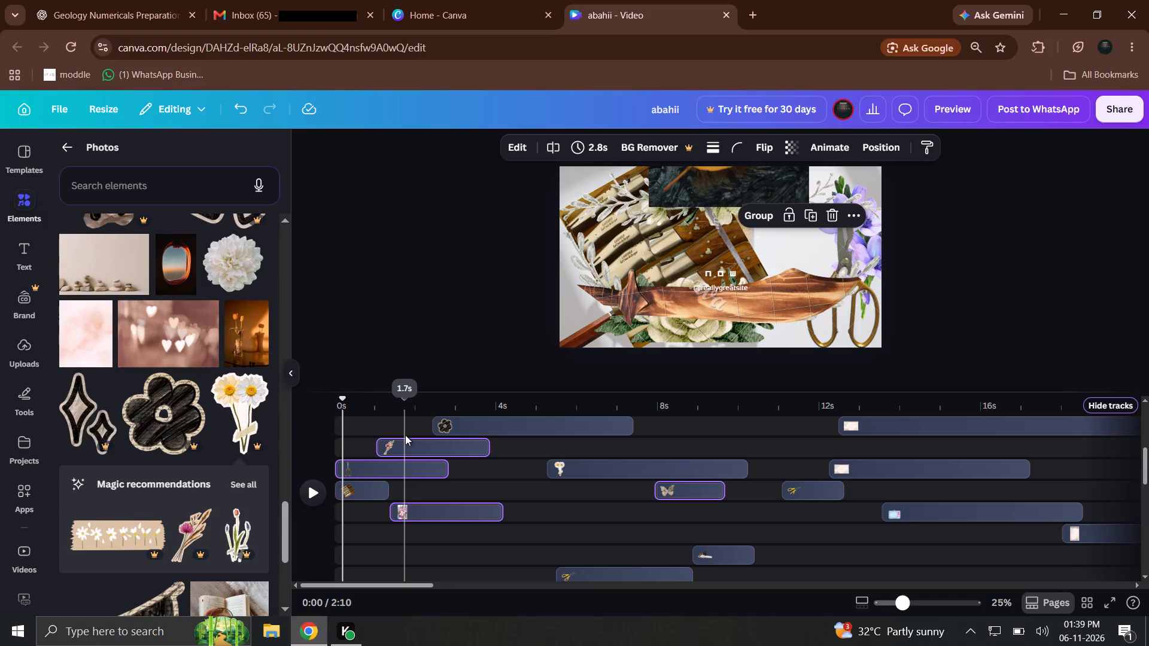
drag(408, 440, 504, 446)
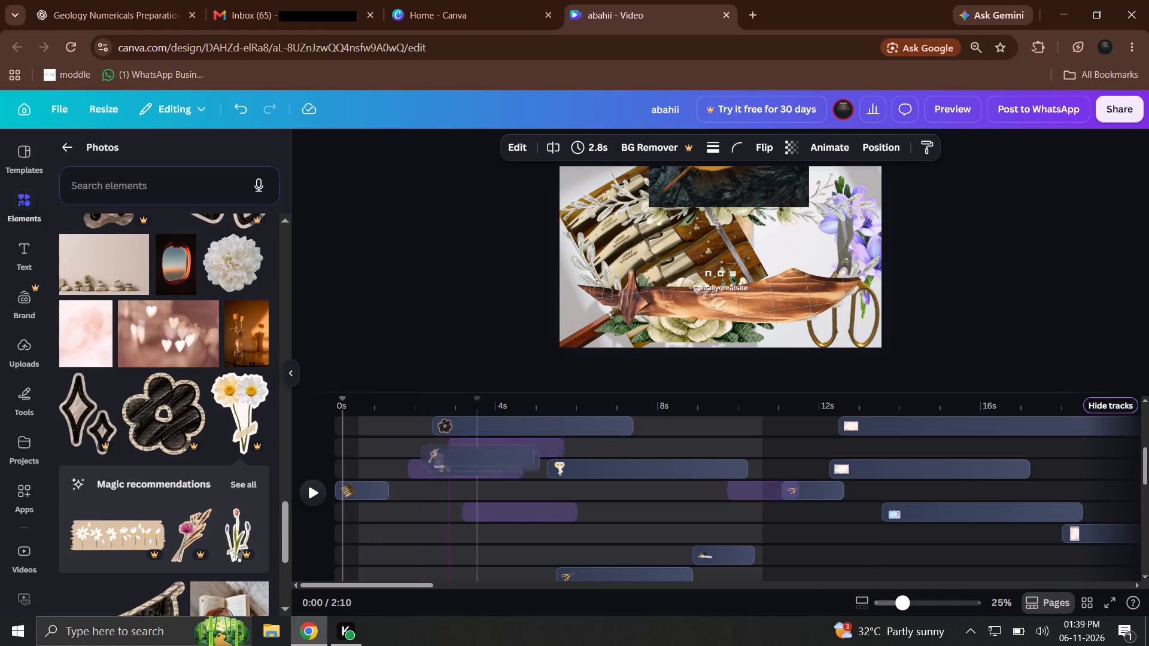
drag(504, 446, 774, 453)
Move the daisy and scissors clips earlier together so the daisy starts at 0 seconds and the scissors at about 4 seconds.
drag(733, 453, 689, 452)
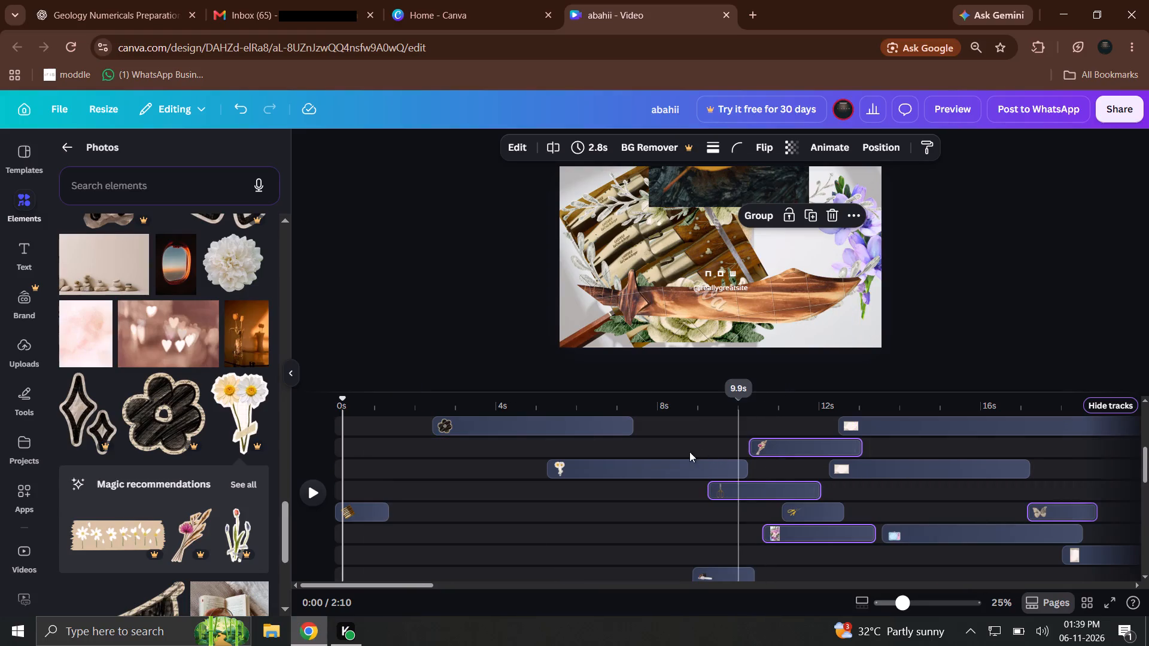
drag(689, 452, 642, 458)
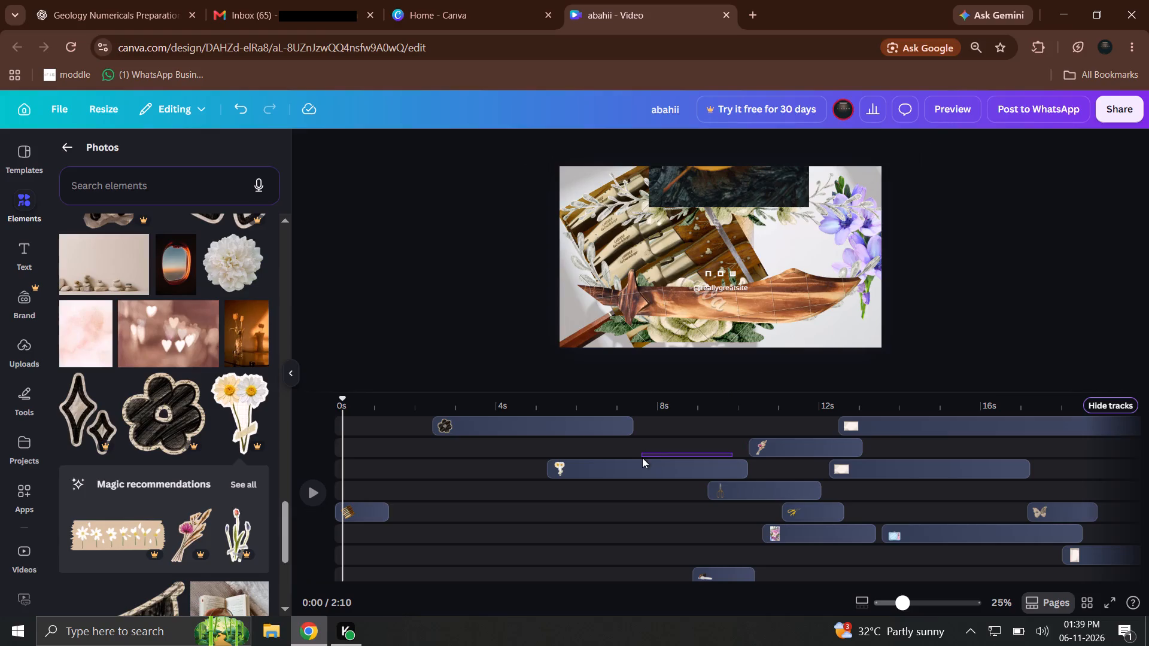
drag(642, 458, 518, 491)
drag(747, 490, 521, 483)
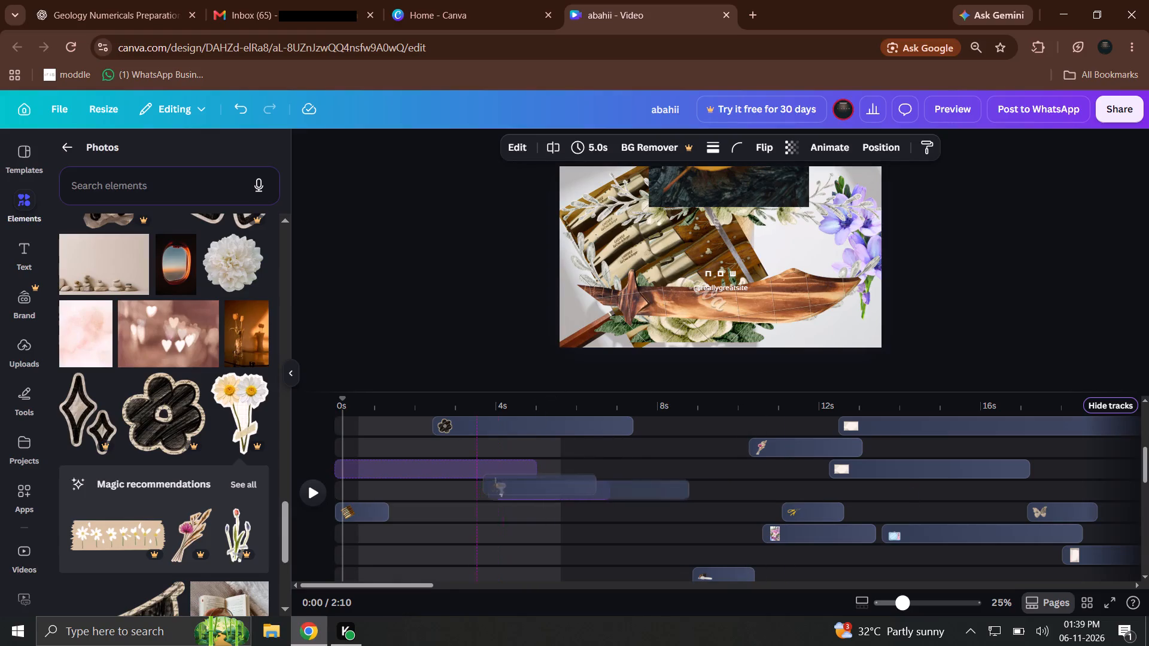
drag(521, 483, 351, 456)
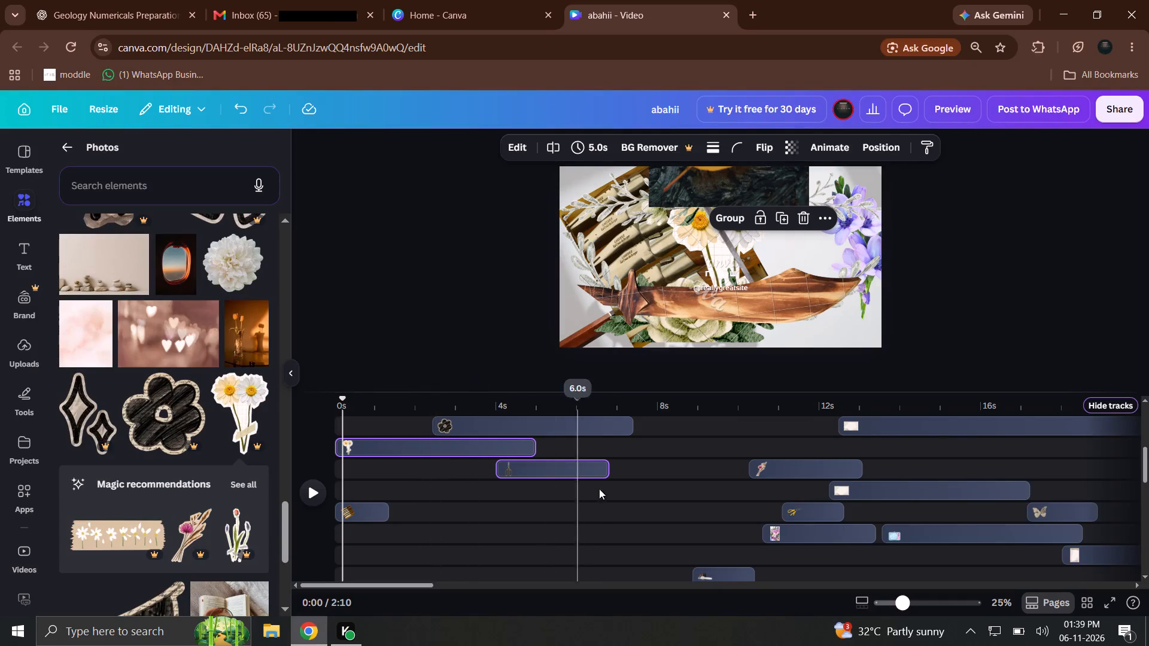
Move the scissors, dried-flower and shorter pale background clips about 4 seconds earlier together so the scissors clip starts at 0 seconds.
drag(609, 490, 1075, 474)
drag(963, 483, 627, 463)
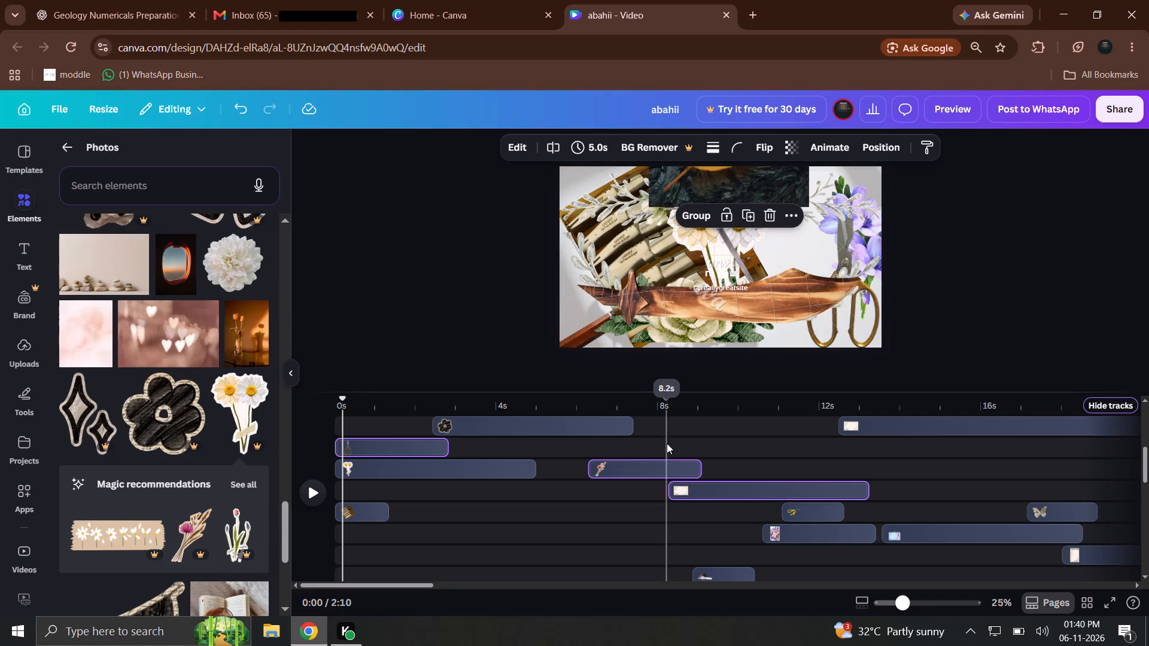
drag(720, 483, 553, 507)
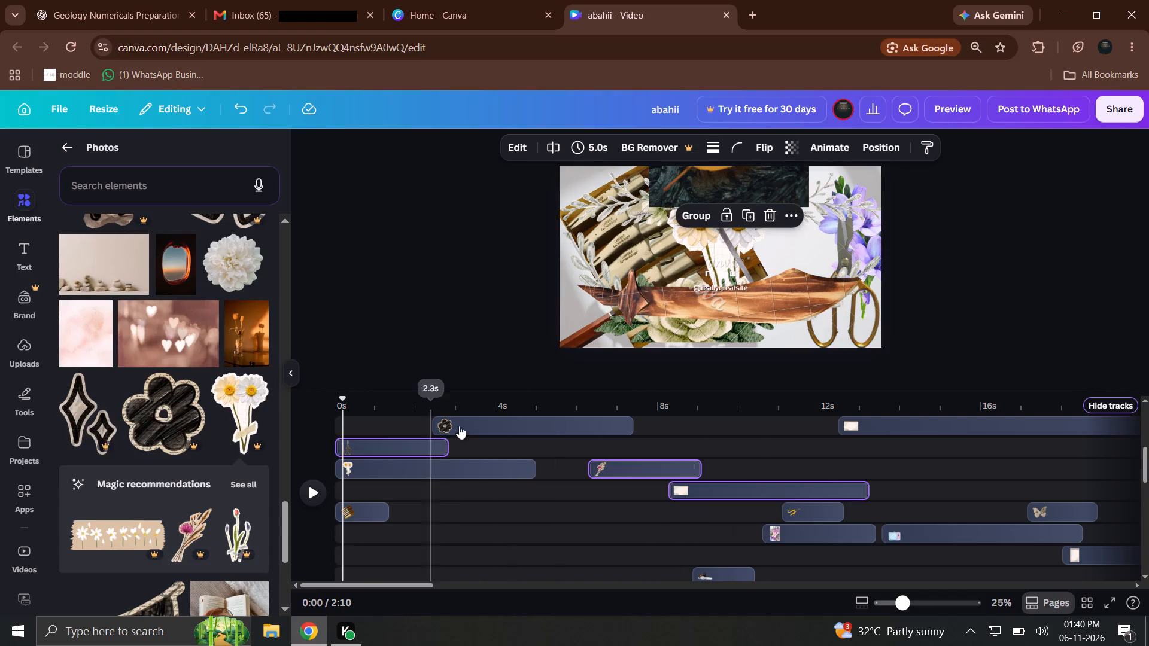
Move the black scribbled flower clip earlier to about 0.6 seconds on the top track and preview from the start.
drag(459, 426, 392, 422)
drag(353, 411, 324, 411)
click(303, 480)
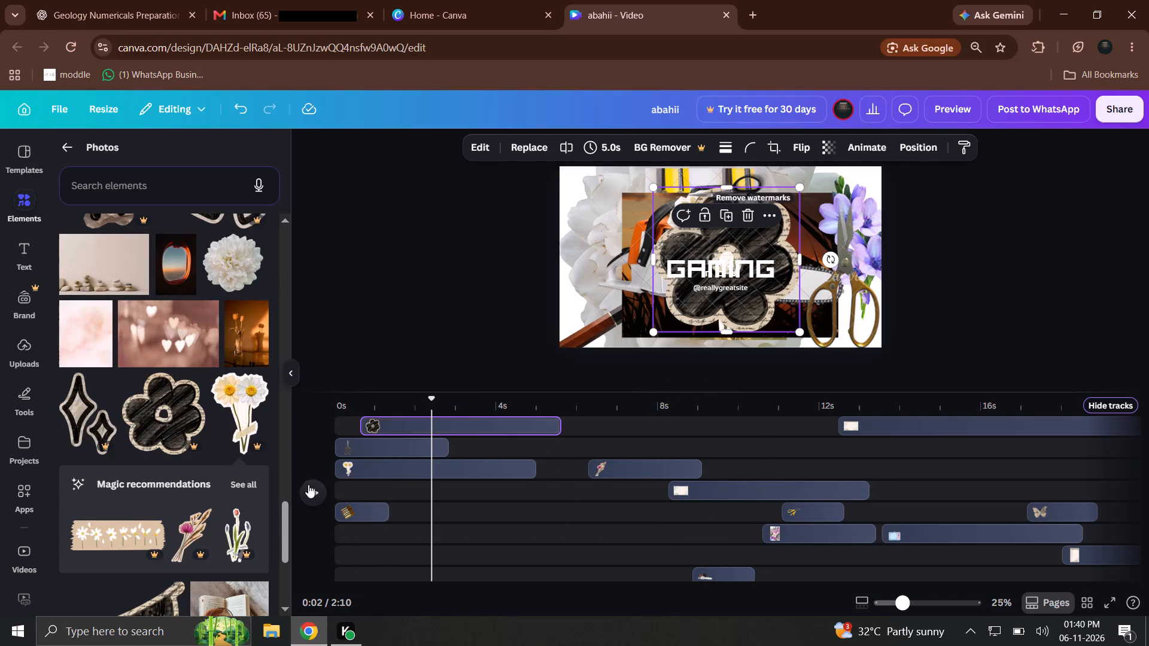
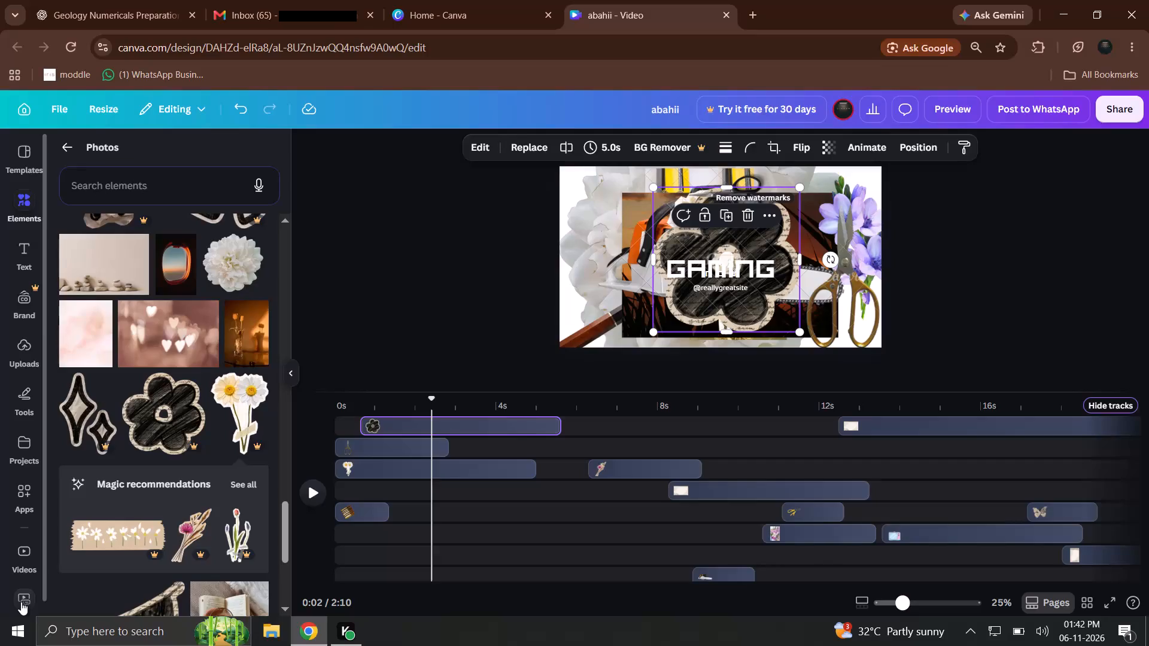
Play the video from about 2 seconds to review the clip timing, and set the playhead at about 22 seconds.
key(space)
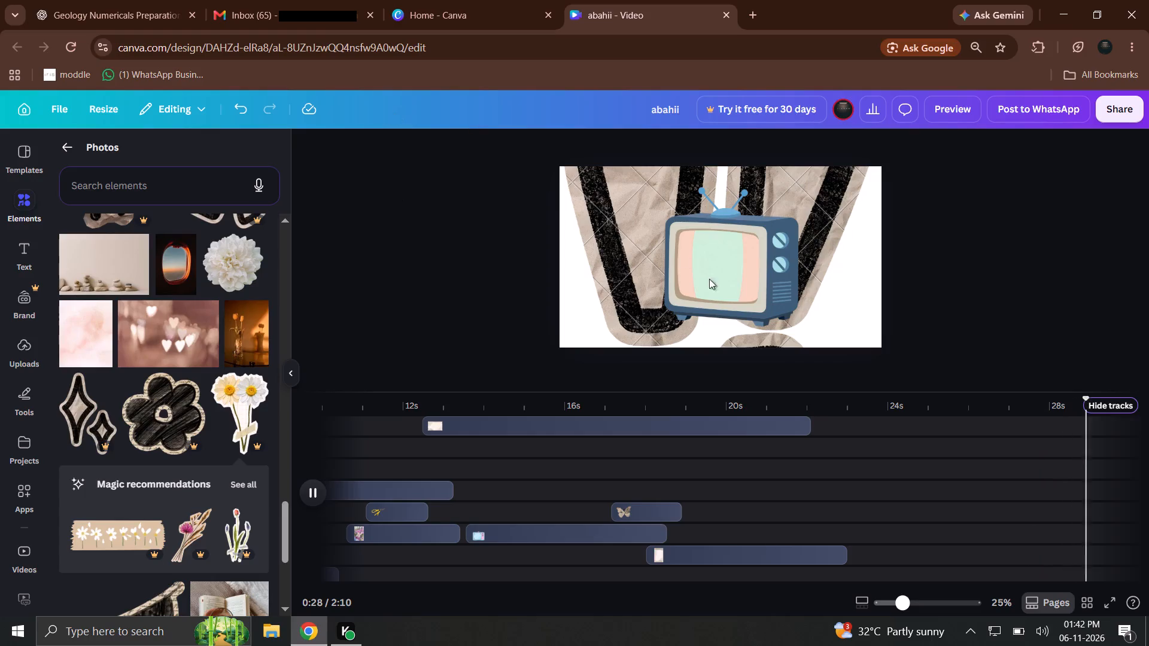
drag(770, 519, 488, 405)
click(398, 438)
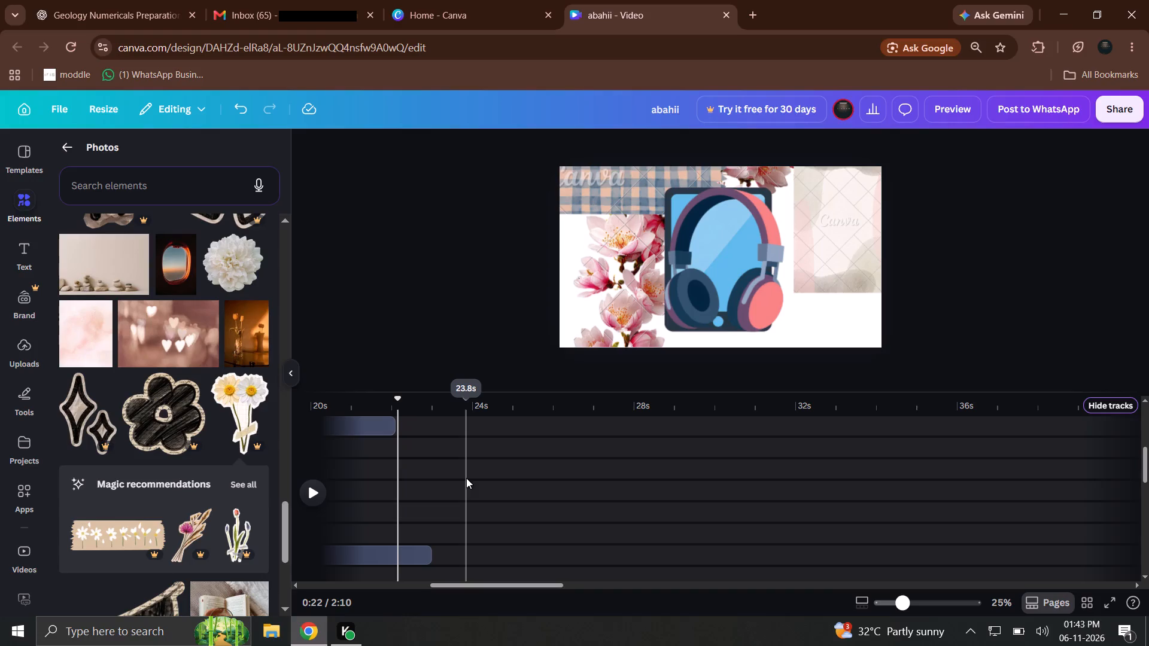
Select the pale photo clip starting near 8 seconds together with the small clip starting near 11 seconds on the track below.
drag(346, 582, 507, 539)
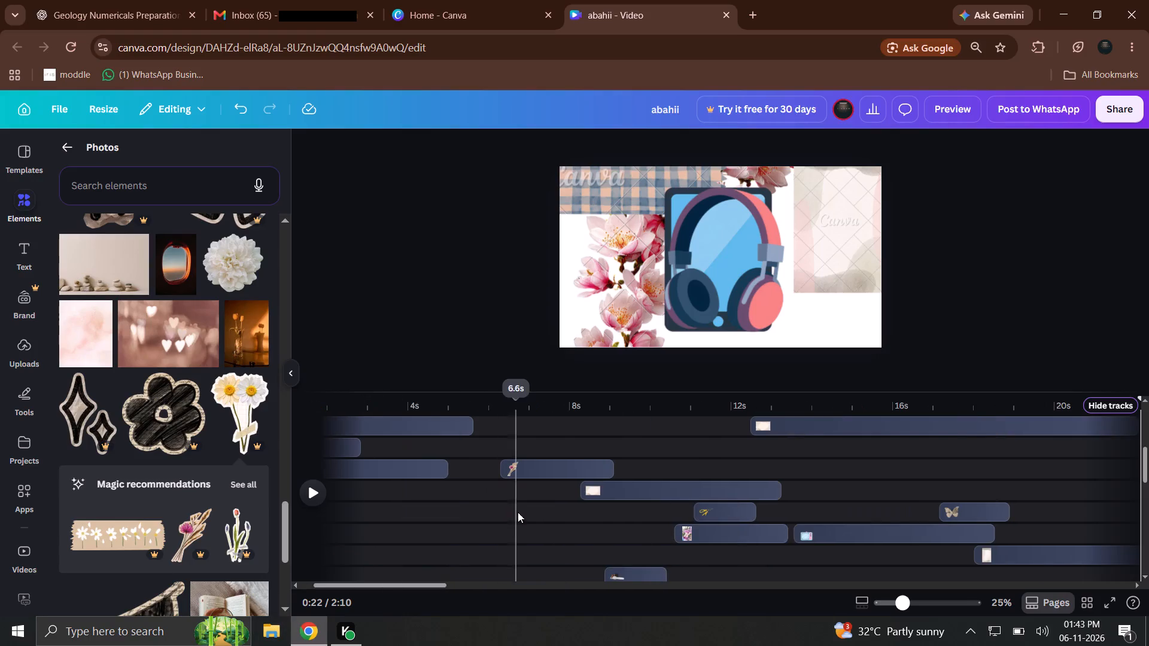
drag(518, 512, 745, 493)
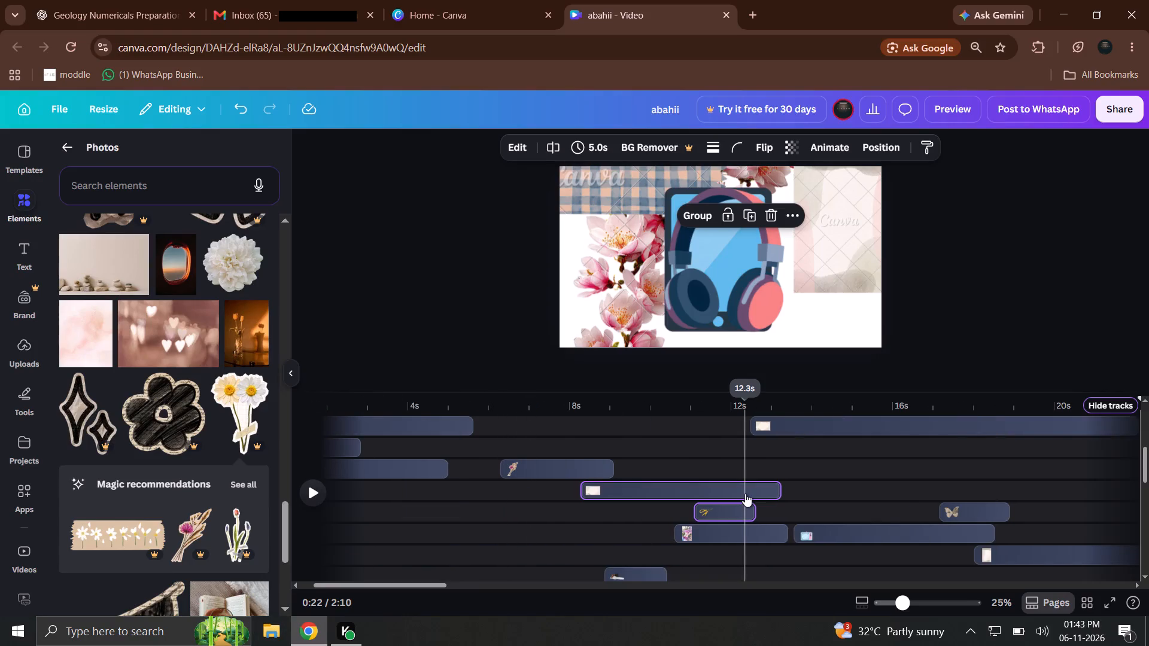
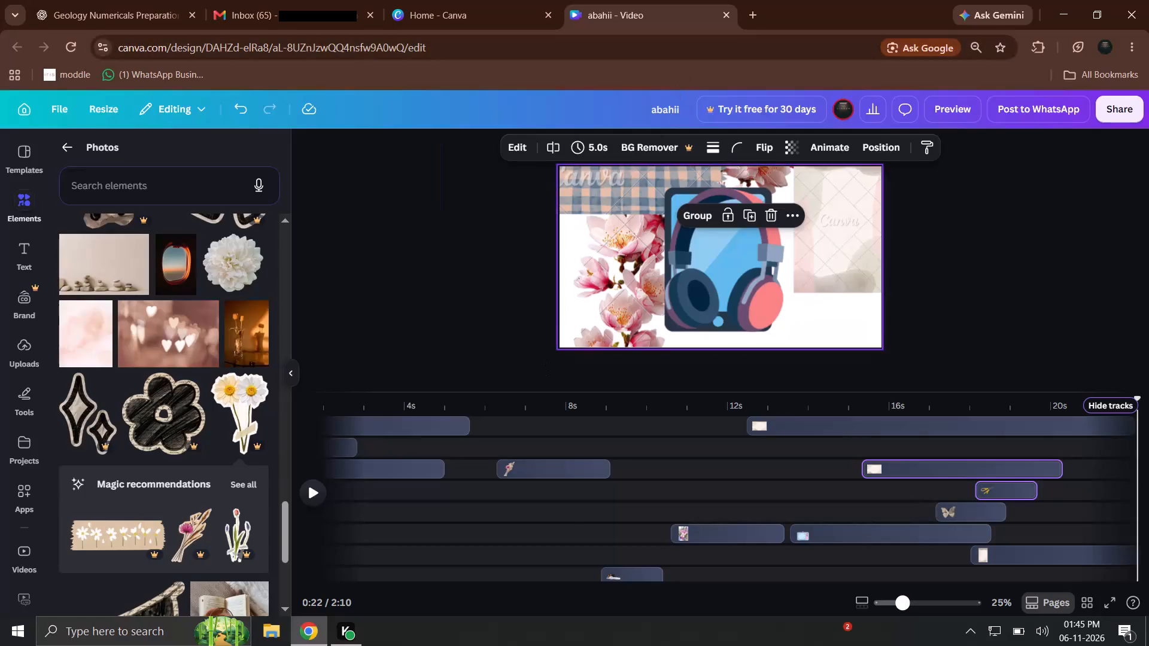
Select the staggered sticker and photo clips between about 6 and 22 seconds and extend their starts earlier, making the pale photo 11.2 seconds long.
drag(567, 446, 1144, 554)
drag(984, 493, 512, 474)
drag(687, 477, 469, 474)
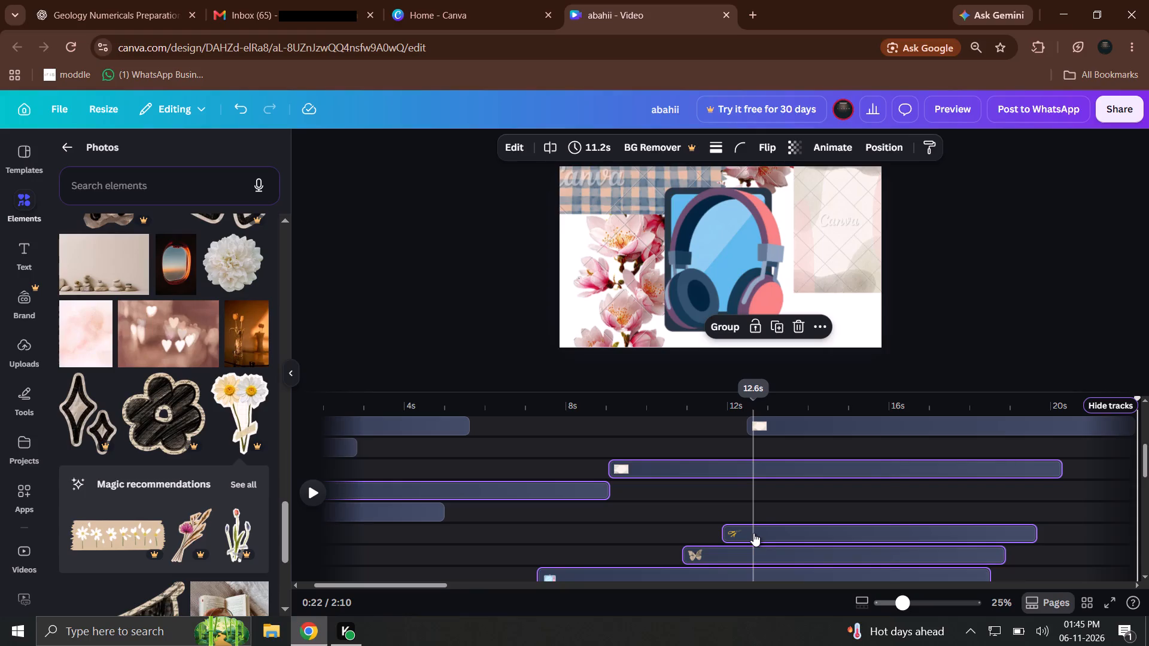
Move the selected group of lengthened clips later in the timeline so the dried-flower bouquet starts at about 19 seconds.
drag(899, 531, 649, 496)
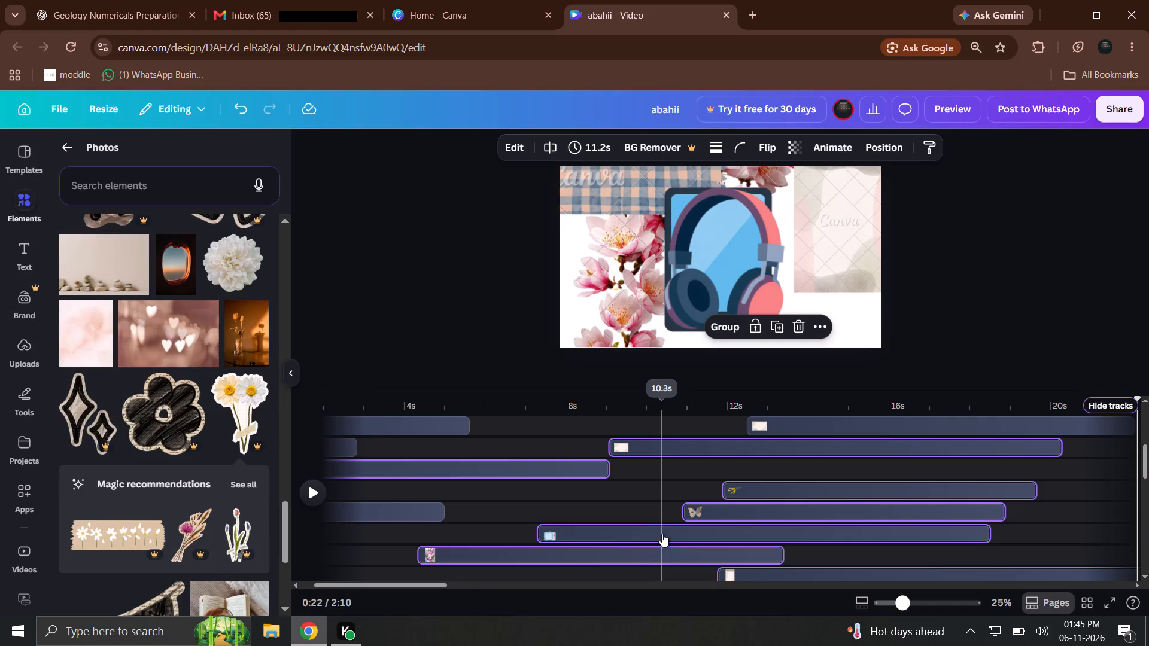
drag(673, 547, 1148, 518)
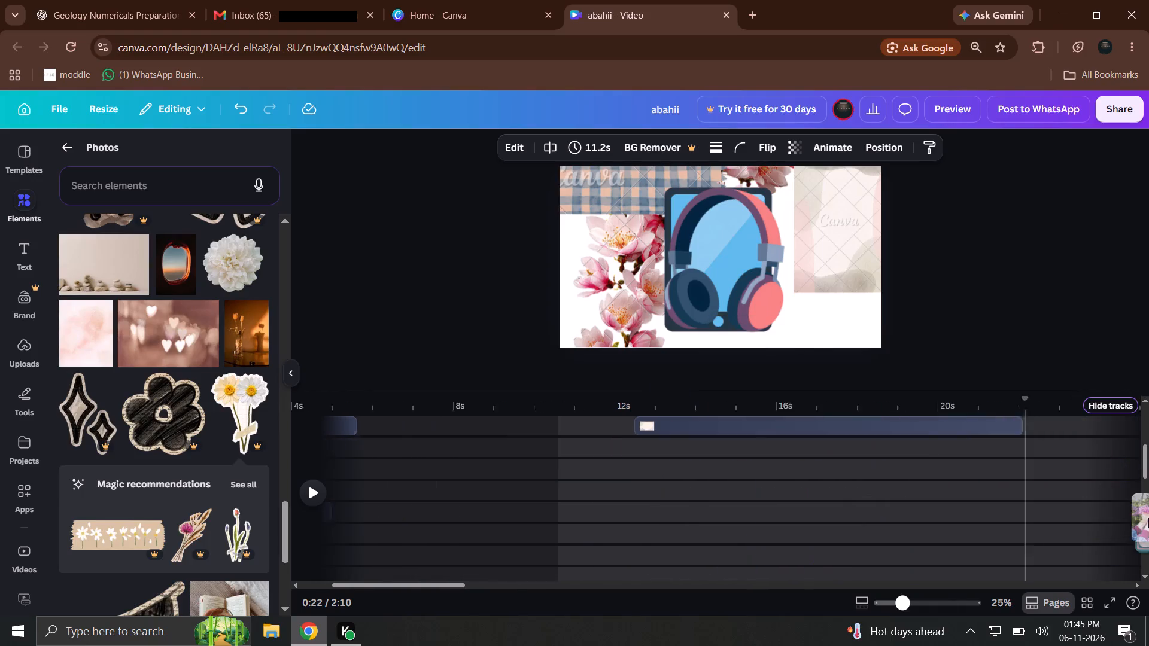
drag(1148, 518, 993, 540)
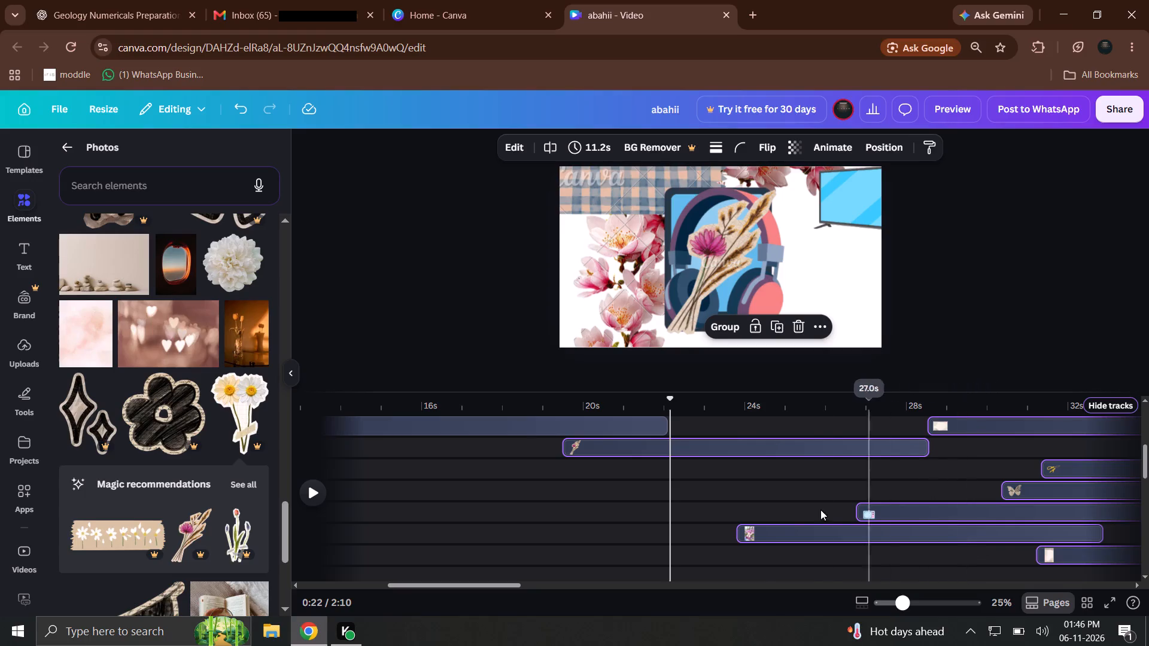
drag(735, 535, 729, 534)
Spread the overlapping stickers across the canvas: bouquet at the right over the TV, headphones toward the upper left, tablet left of centre.
click(733, 313)
drag(732, 311, 862, 285)
drag(740, 269, 582, 211)
drag(719, 231, 653, 243)
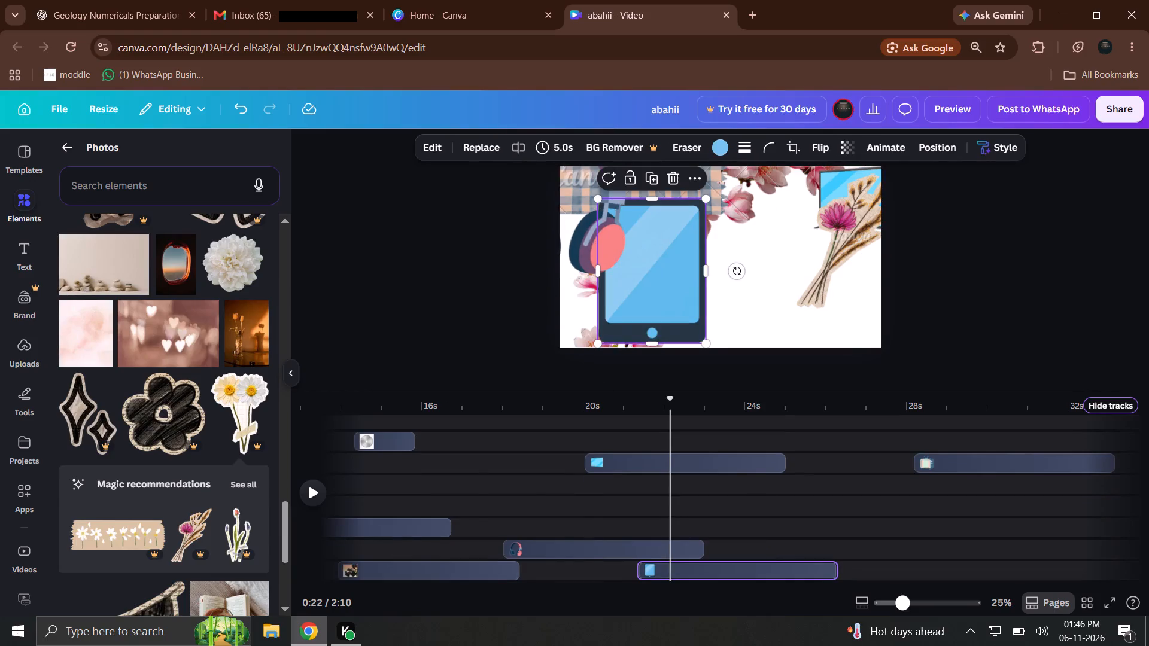
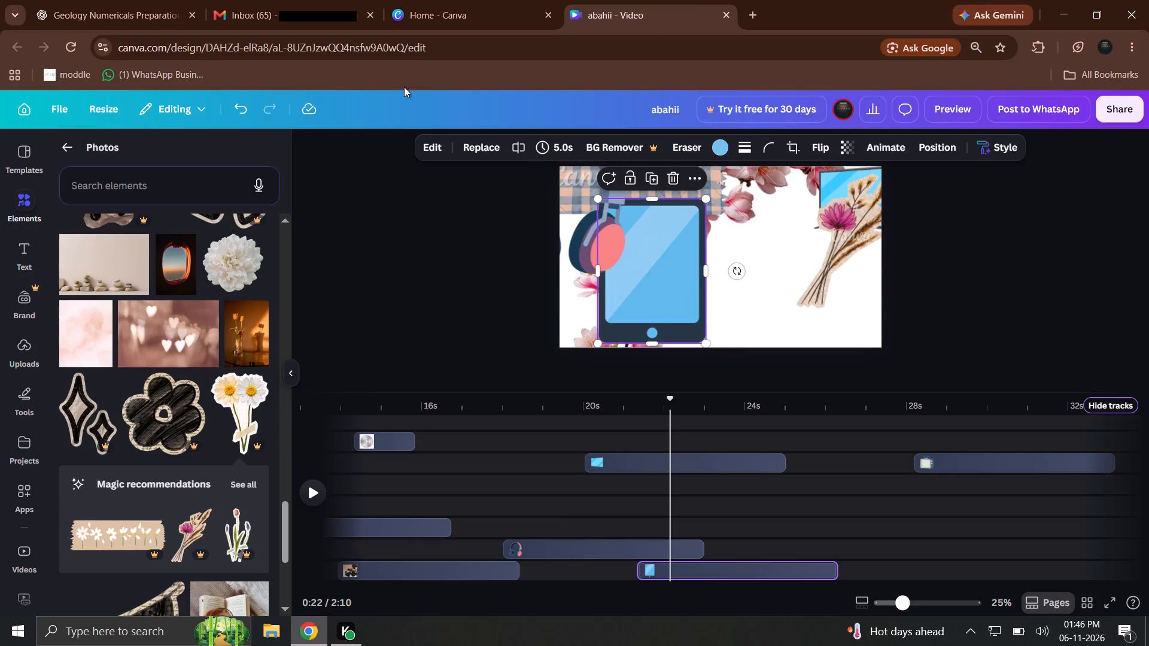
Move the tablet sticker right of the canvas centre and the checkered strip down to the canvas's lower part.
drag(627, 261, 751, 285)
drag(695, 203, 683, 342)
Play back the video from about 17 seconds to review the rearranged stickers and the clips that follow.
click(465, 408)
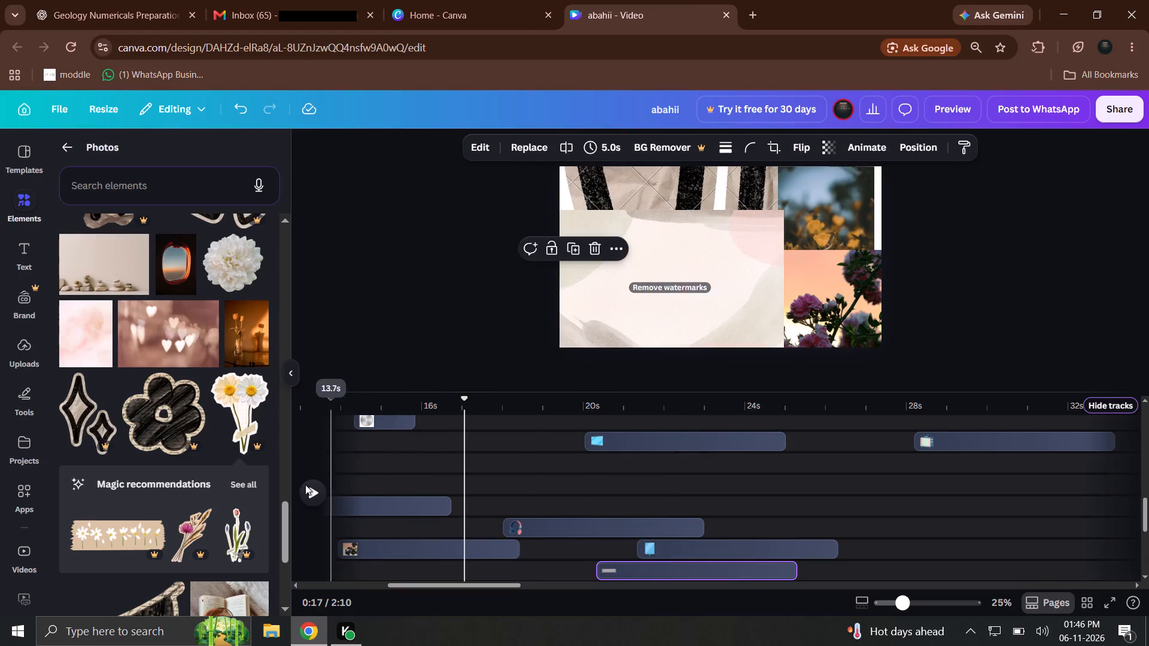
click(305, 484)
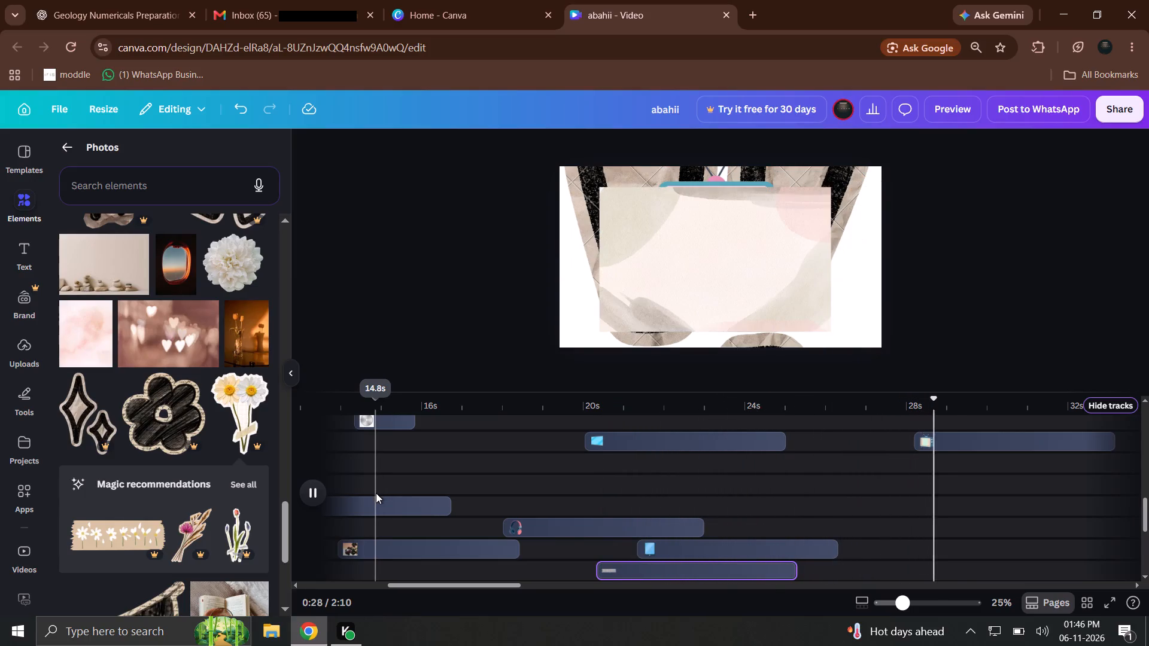
click(342, 444)
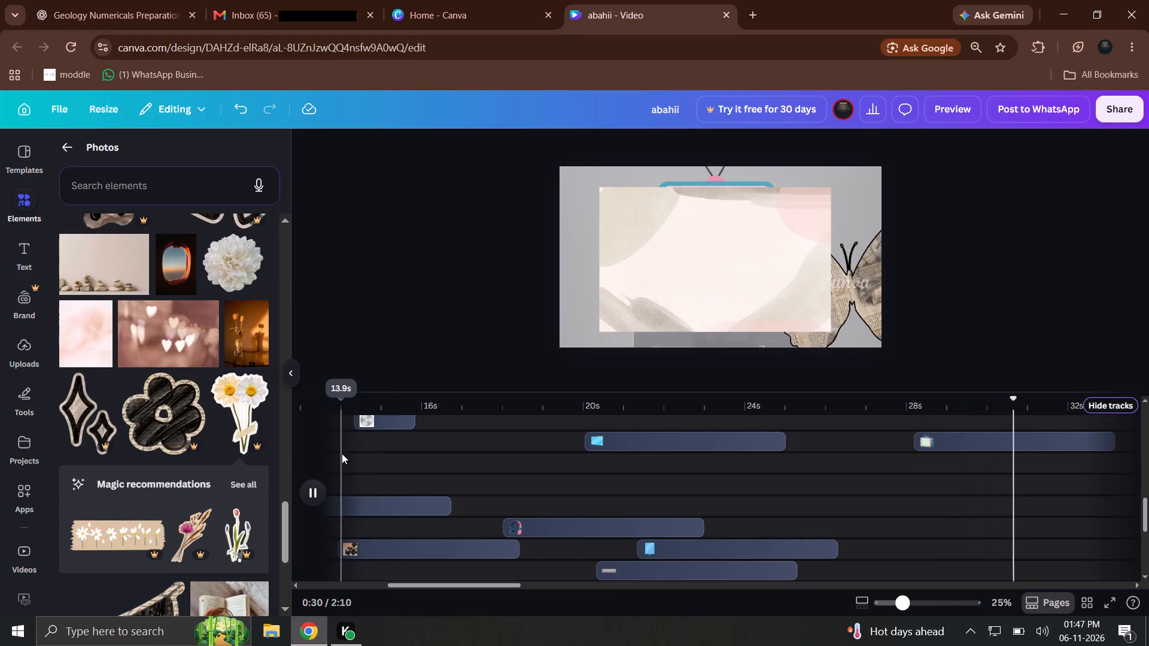
drag(344, 457, 409, 448)
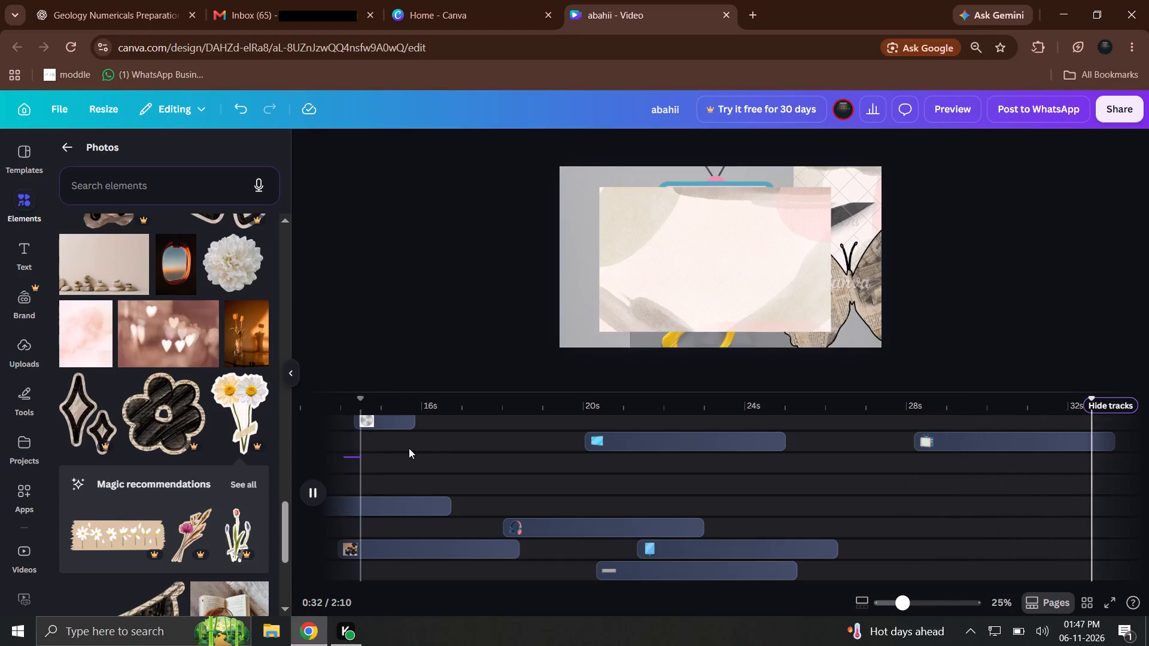
drag(409, 448, 1121, 538)
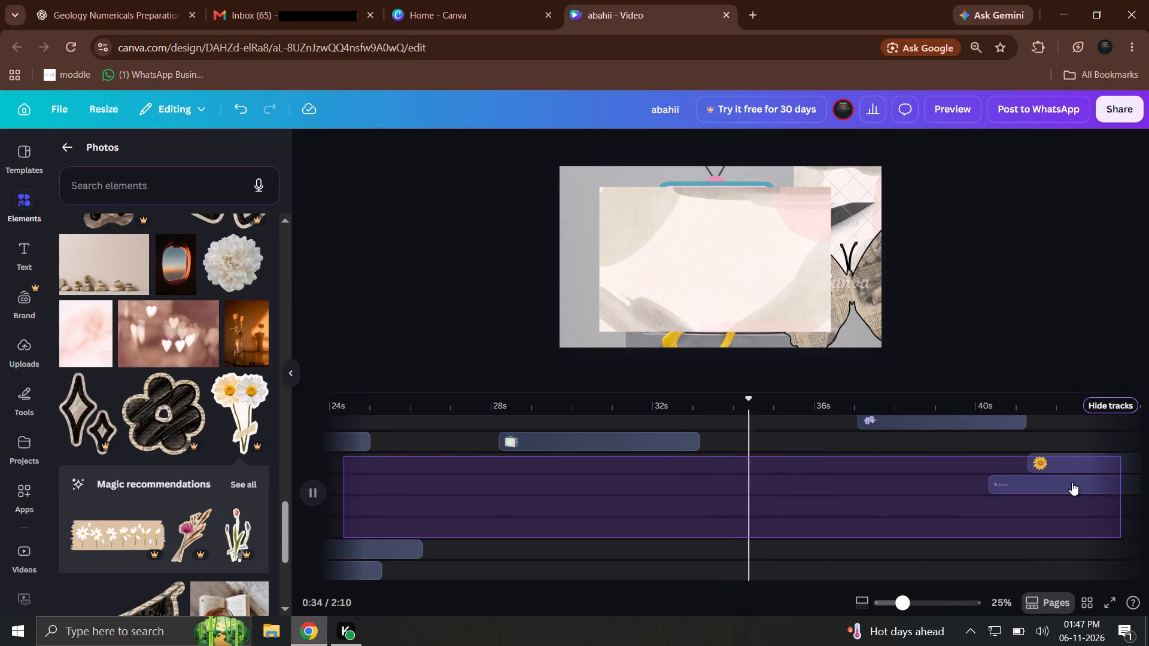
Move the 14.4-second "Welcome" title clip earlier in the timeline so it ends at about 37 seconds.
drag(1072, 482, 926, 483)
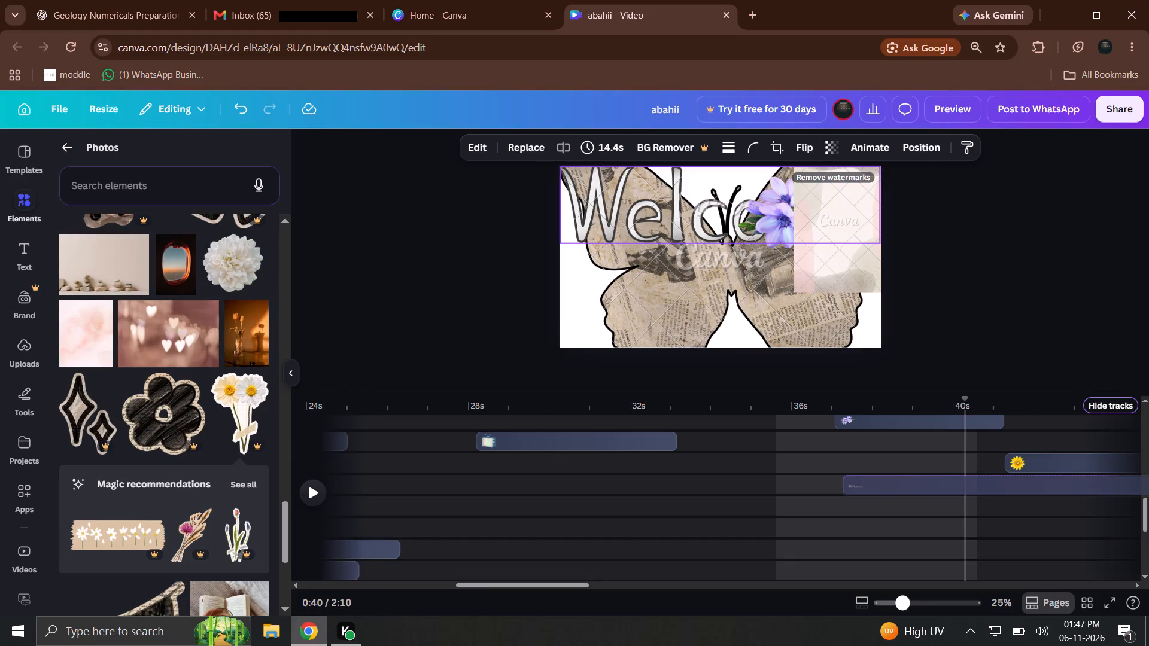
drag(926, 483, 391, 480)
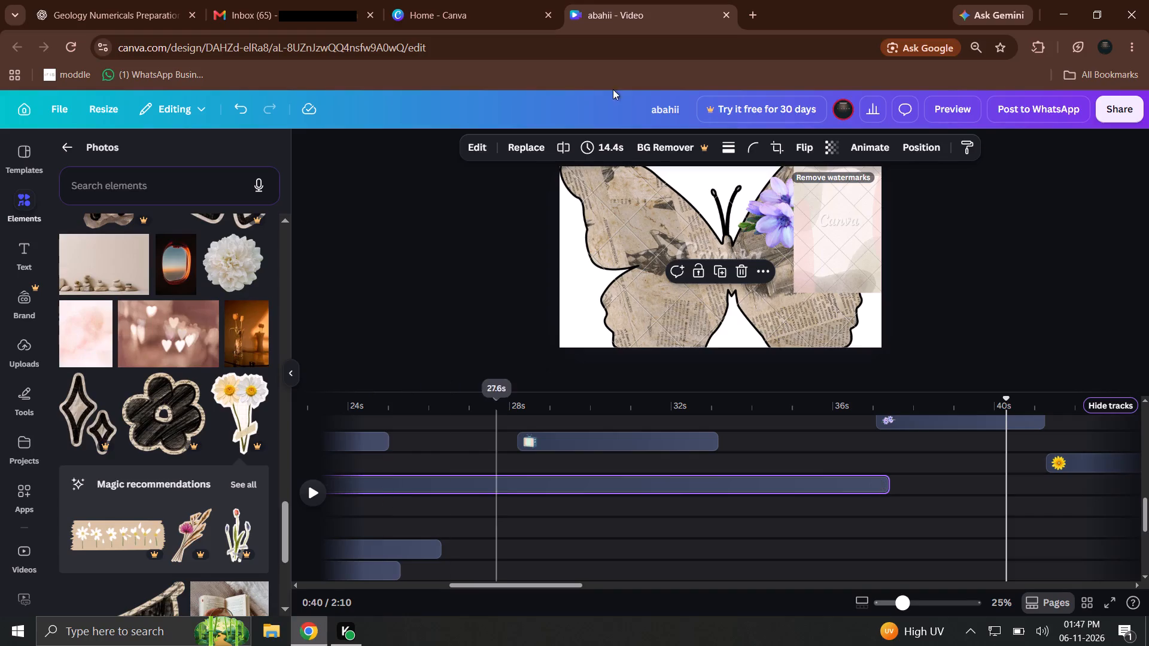
Search the web for "whats regen in car?" in a private browser window, read the full AI overview and close the window.
key(ctrl+shift+n)
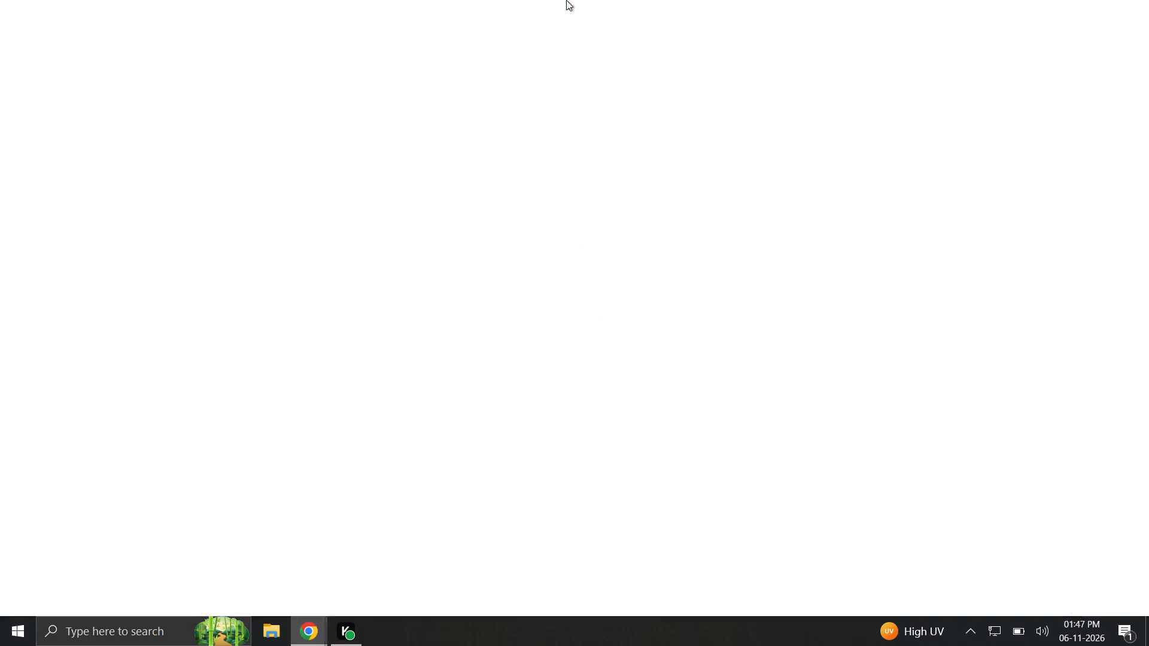
text(whats re)
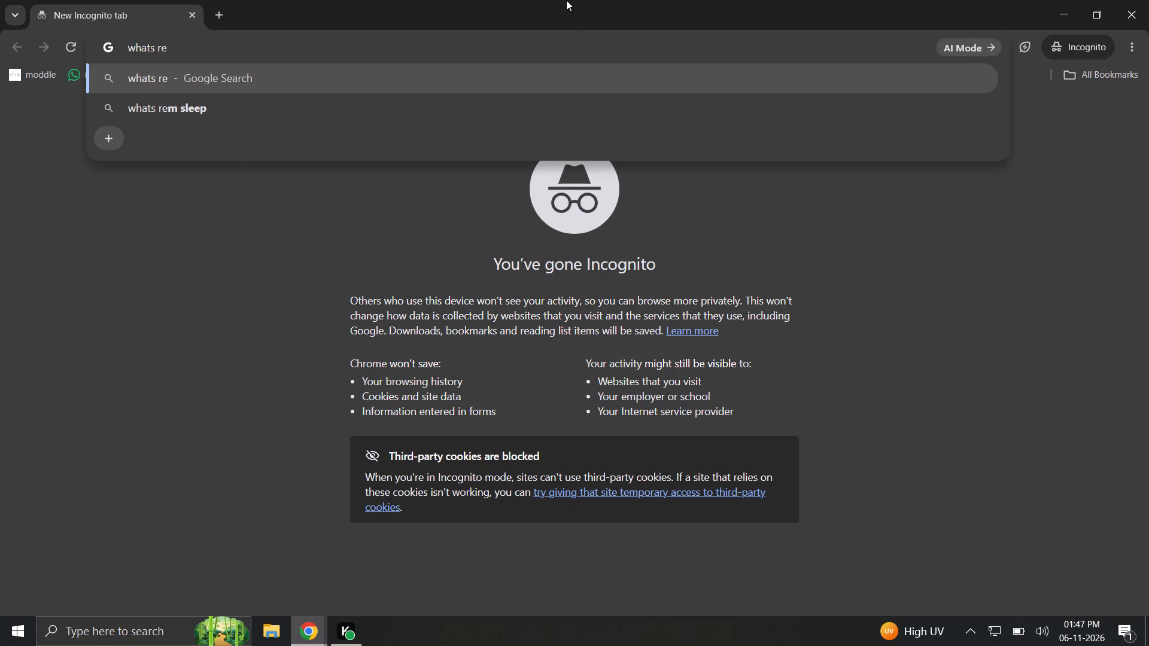
text(ge)
key(BackSpace)
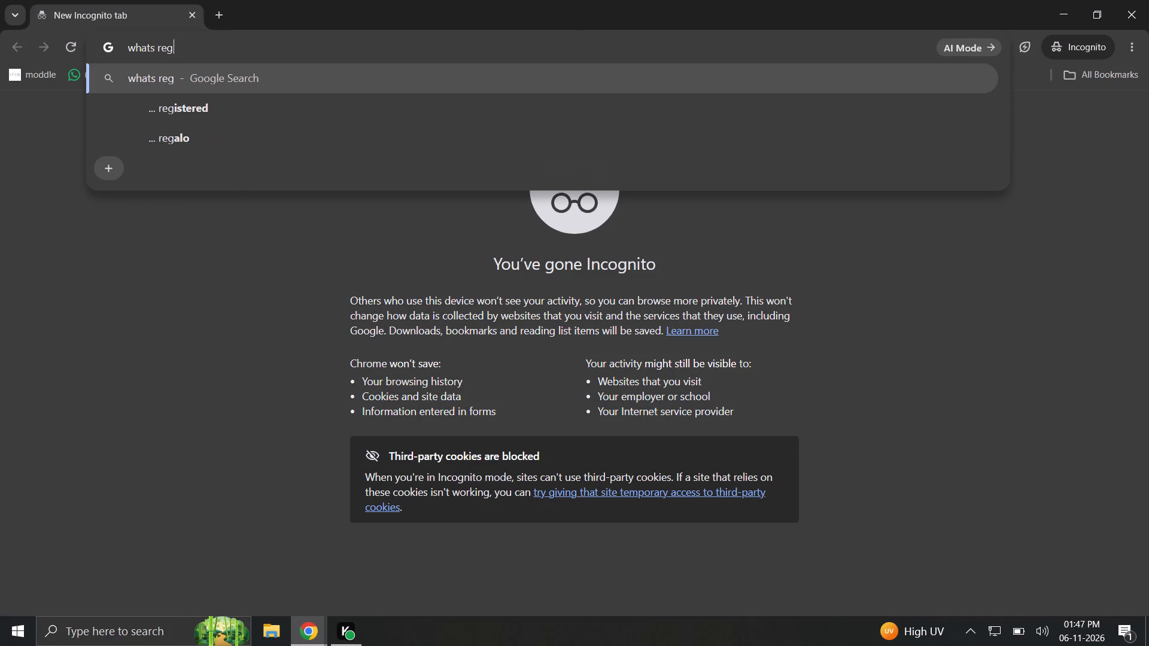
text(en in car)
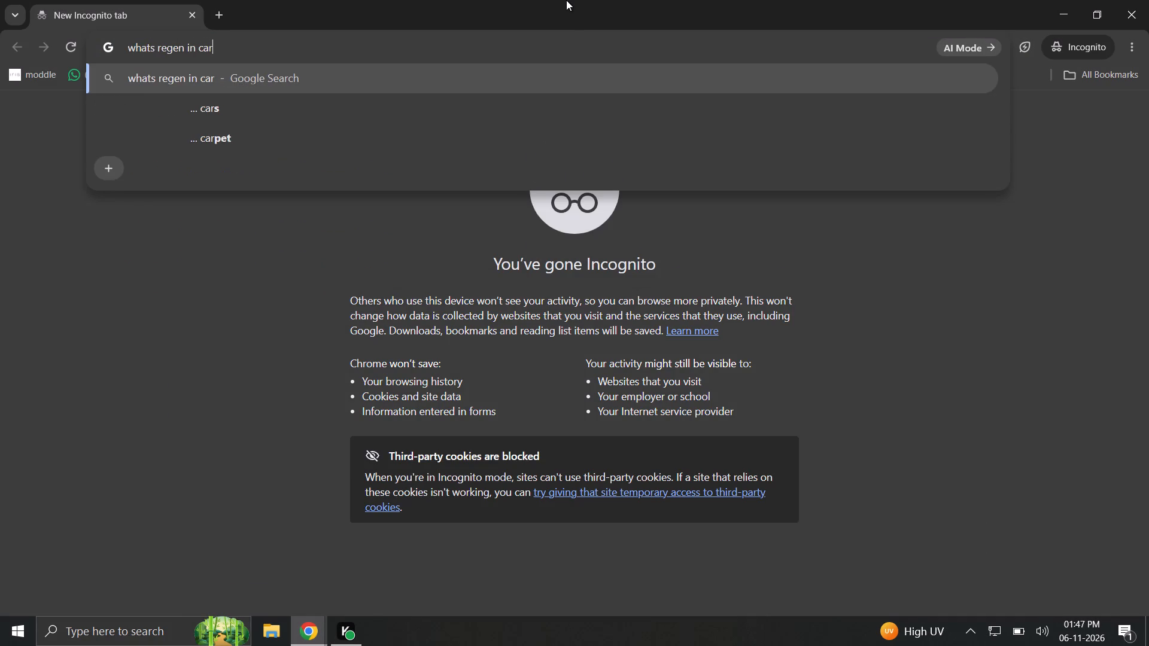
key(shift+question)
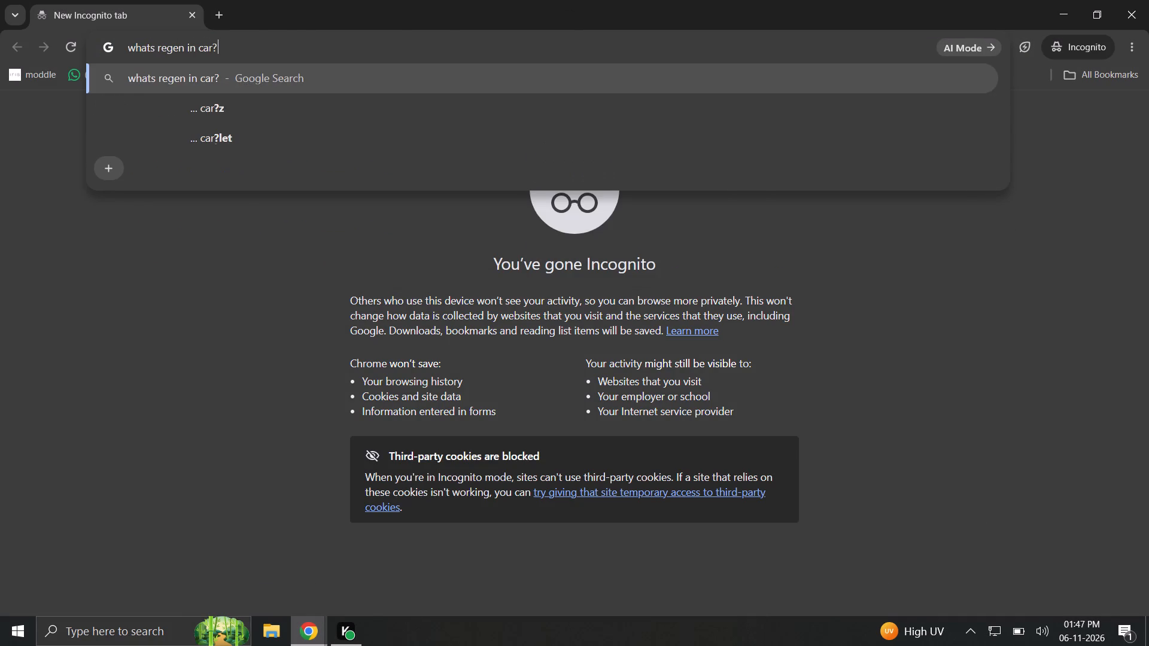
key(Return)
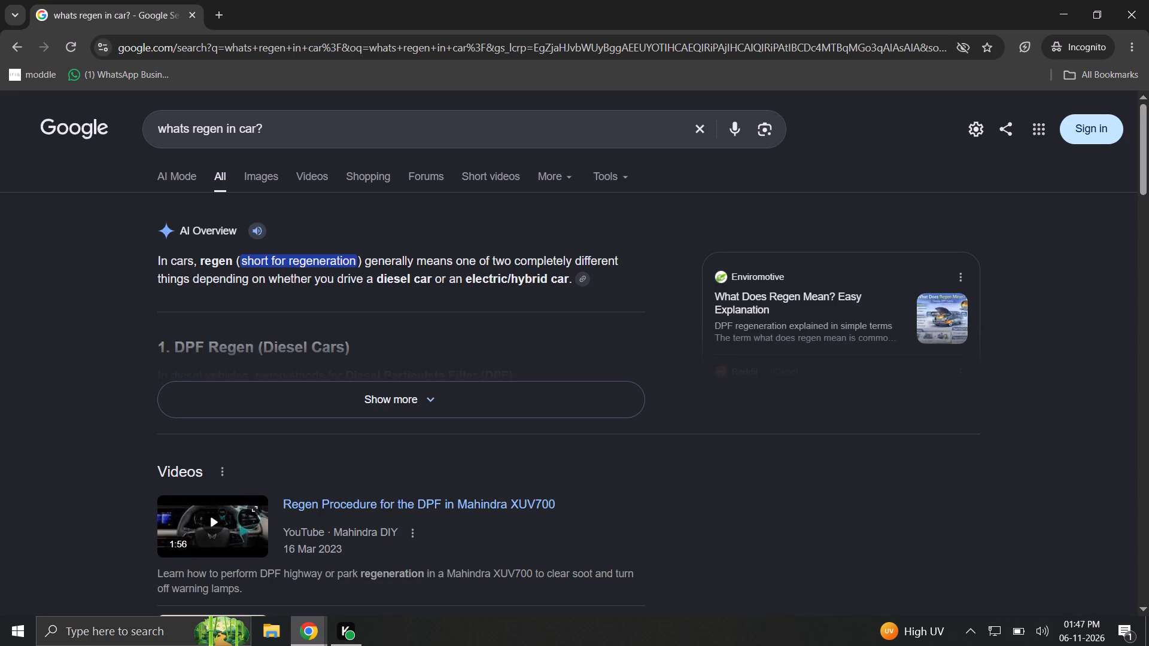
click(371, 410)
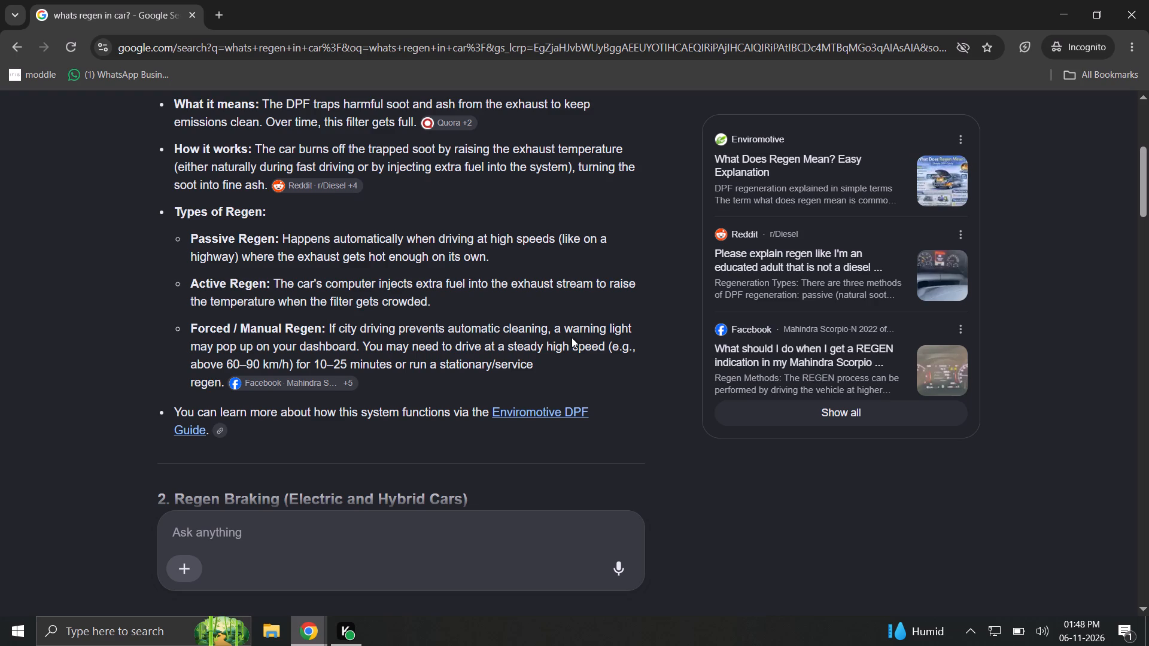
click(1148, 0)
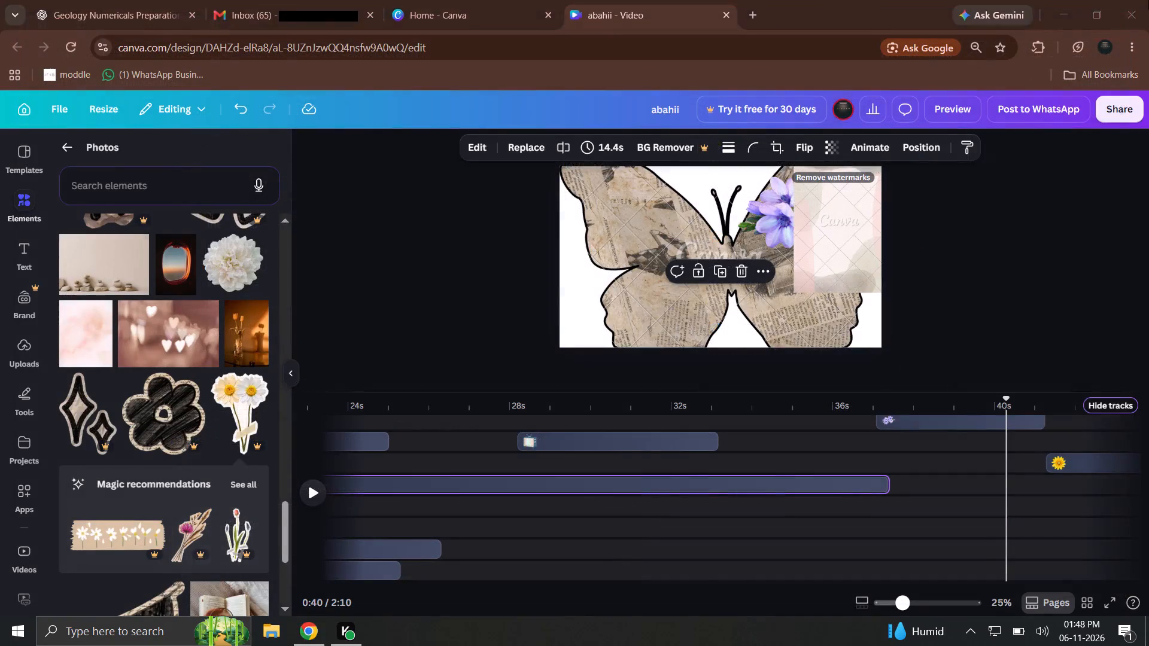
Place the "Welcome" title clip on the sunflower clip's track, starting at about 26.6 seconds and ending just before the sunflower.
drag(454, 479, 600, 454)
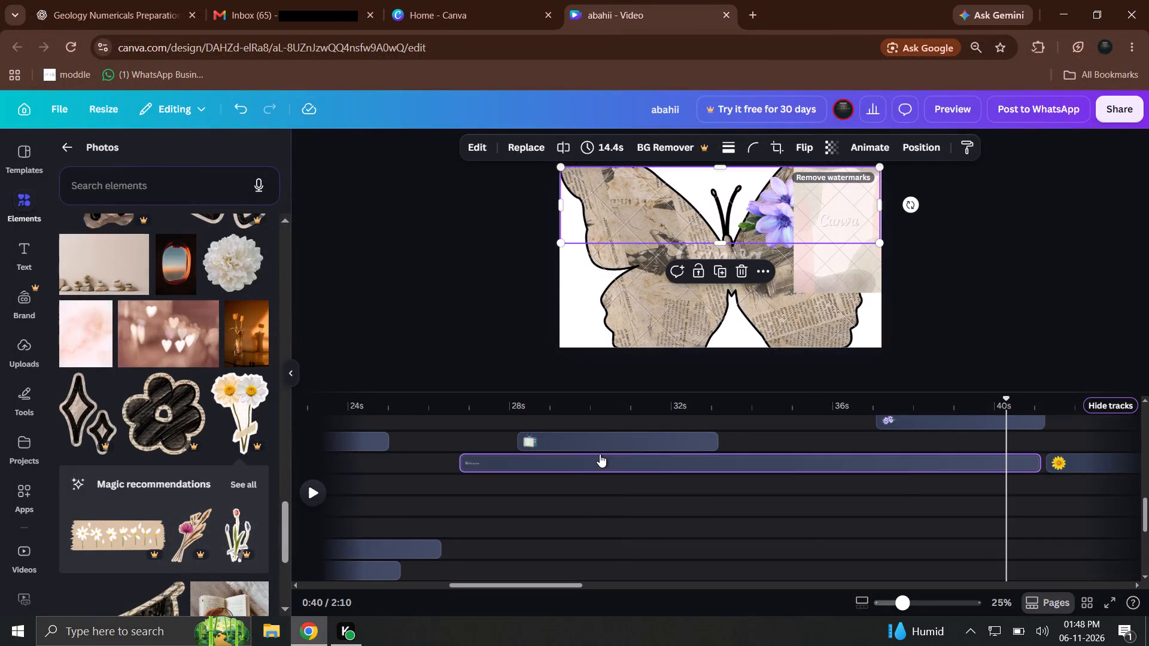
Play back the video from about 40 seconds to 1:29 to review the remaining photo, sticker and title sections.
key(space)
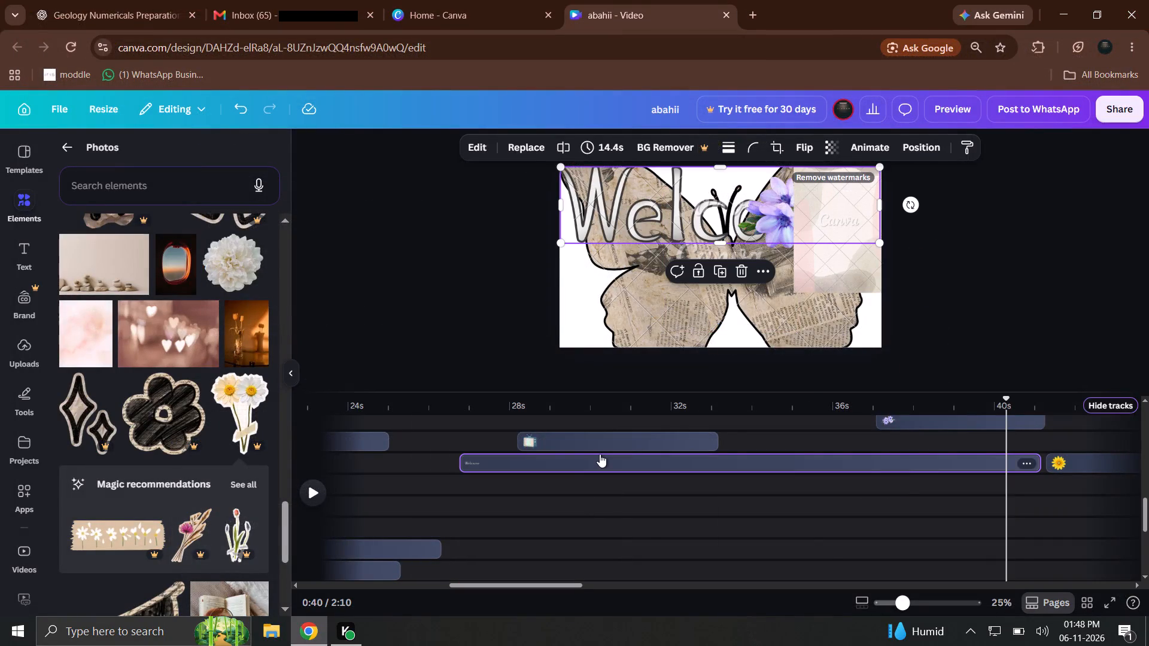
key(space)
key(space)
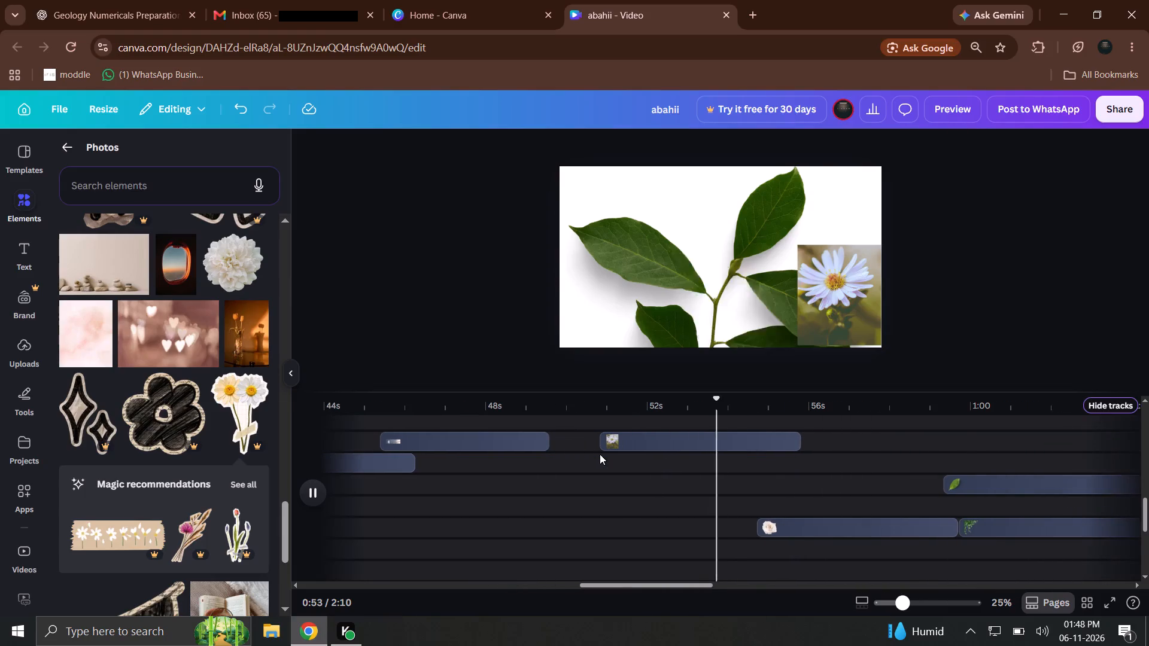
key(space)
key(space)
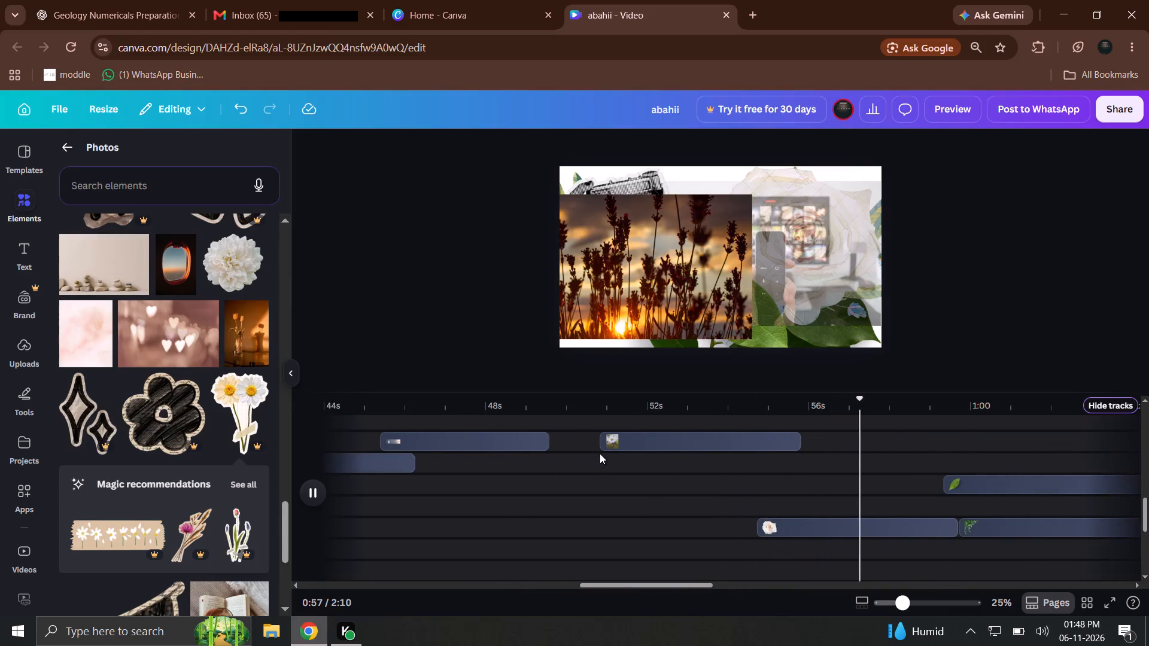
click(600, 453)
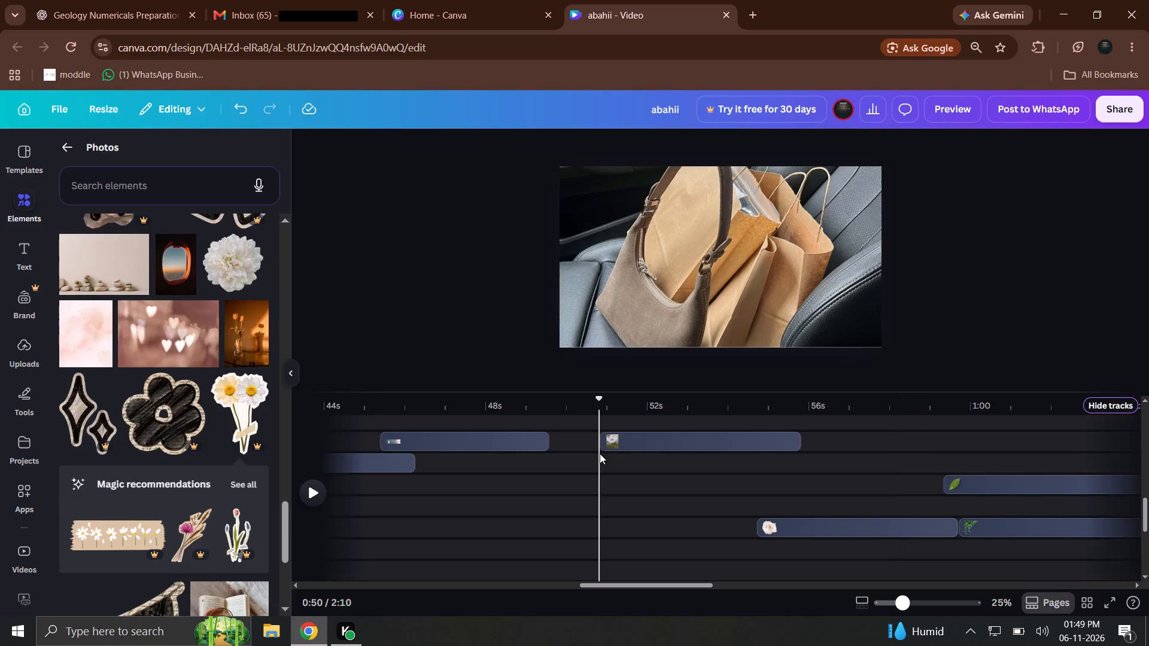
key(space)
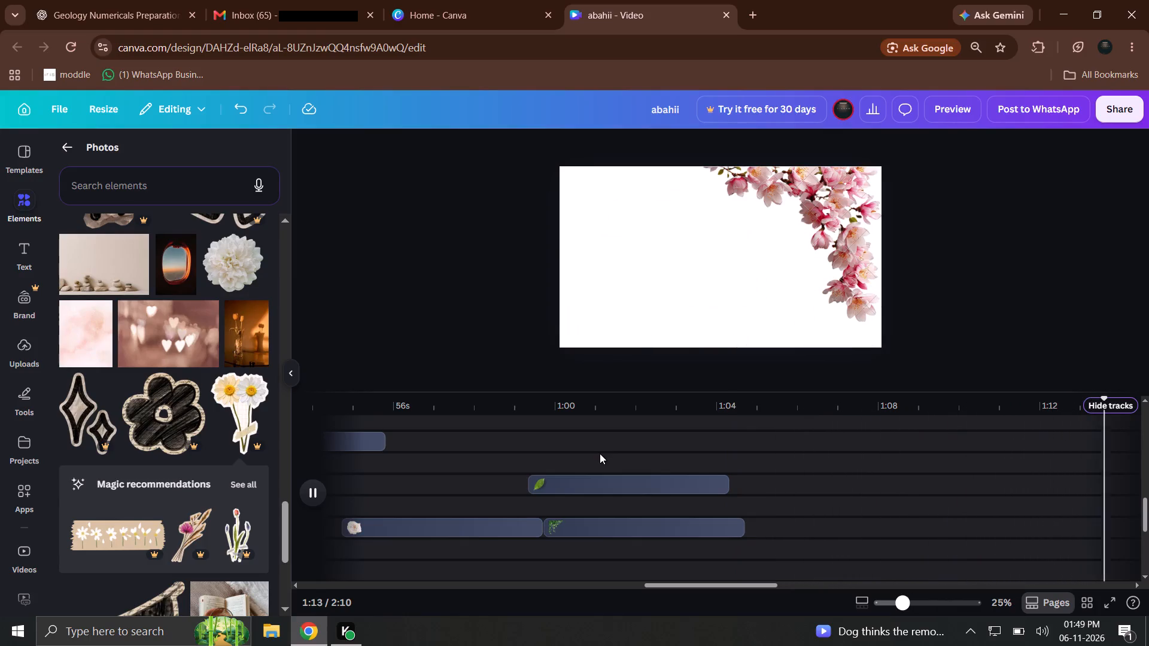
key(space)
key(space)
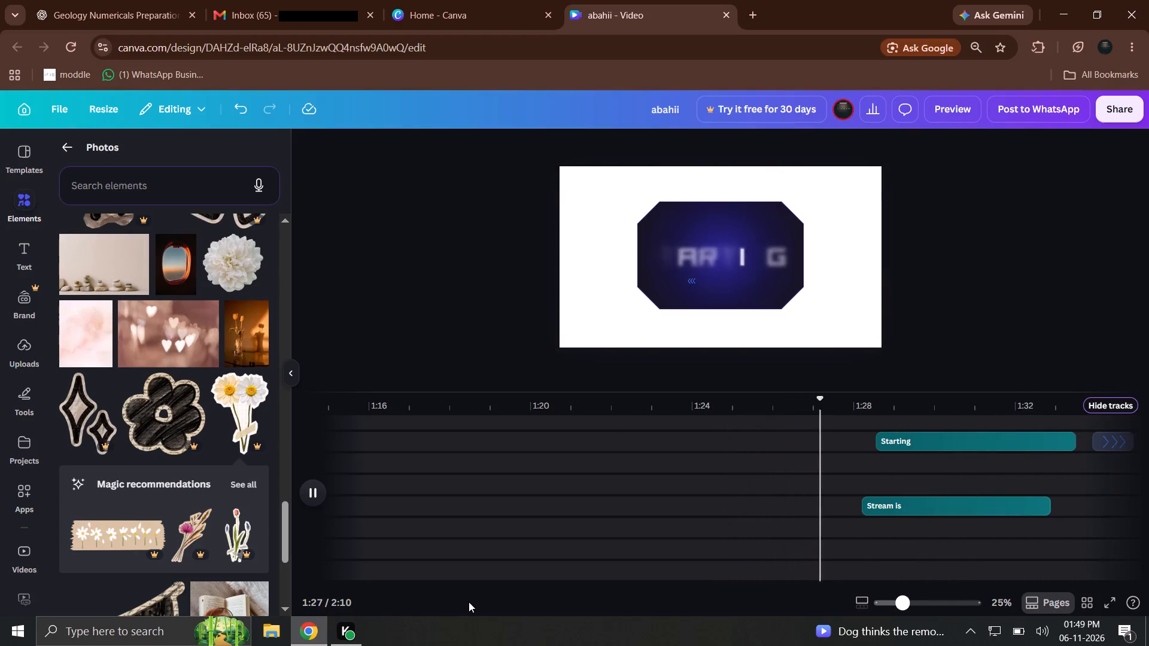
Spread the overlapping titles at about 1:29: "STREAM IS" near the top, one "STARTING" further left, the other at the lower right.
drag(703, 295, 705, 286)
click(707, 284)
drag(713, 265, 692, 294)
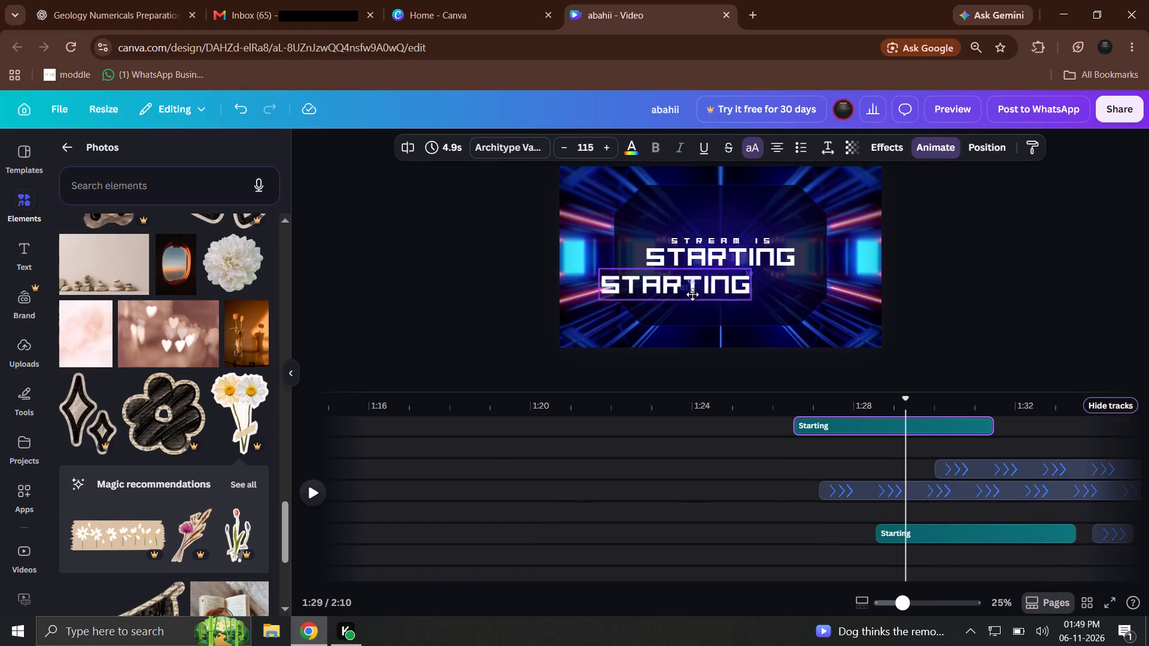
drag(692, 294, 724, 309)
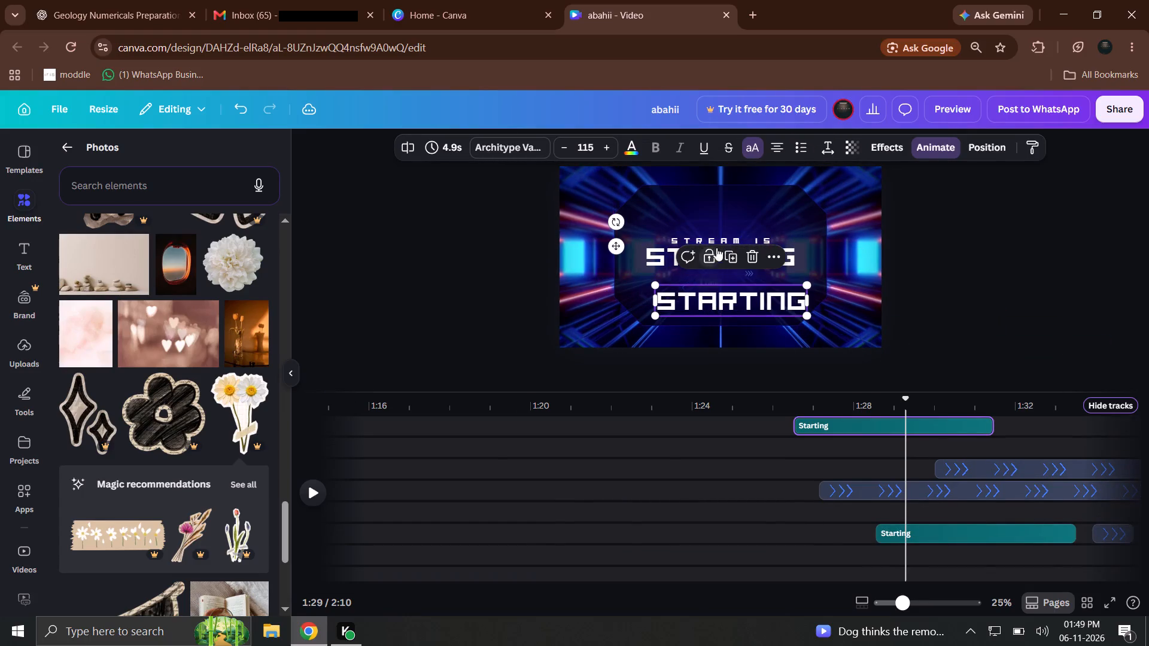
drag(724, 237, 712, 199)
drag(698, 258, 674, 258)
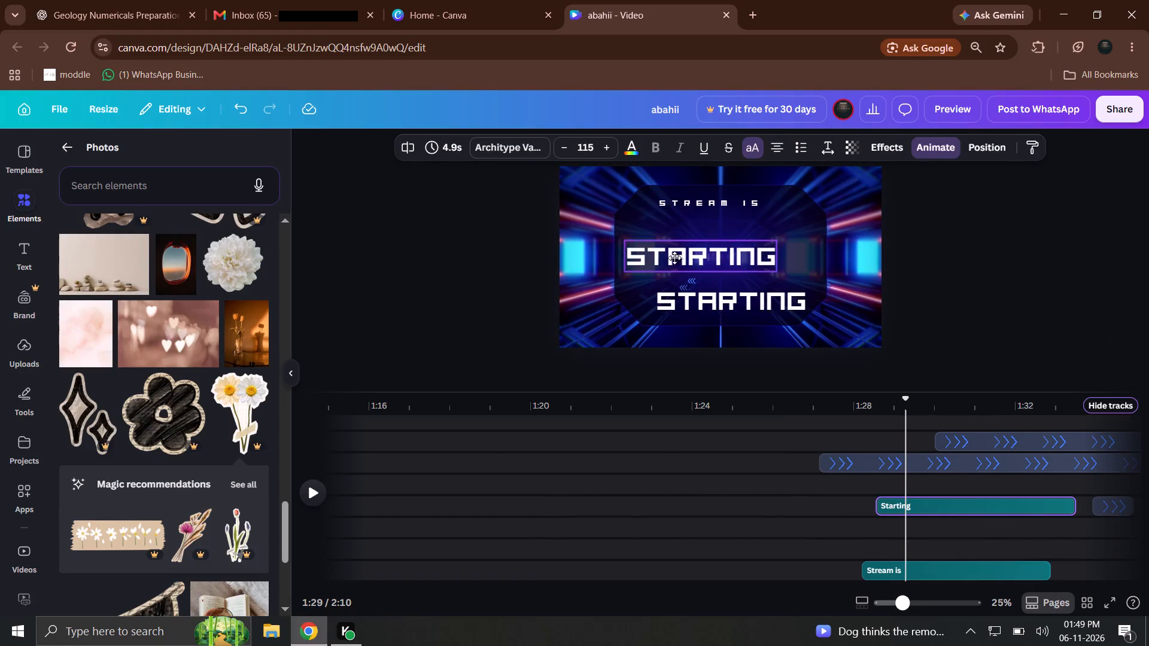
drag(674, 258, 667, 258)
drag(711, 294, 715, 308)
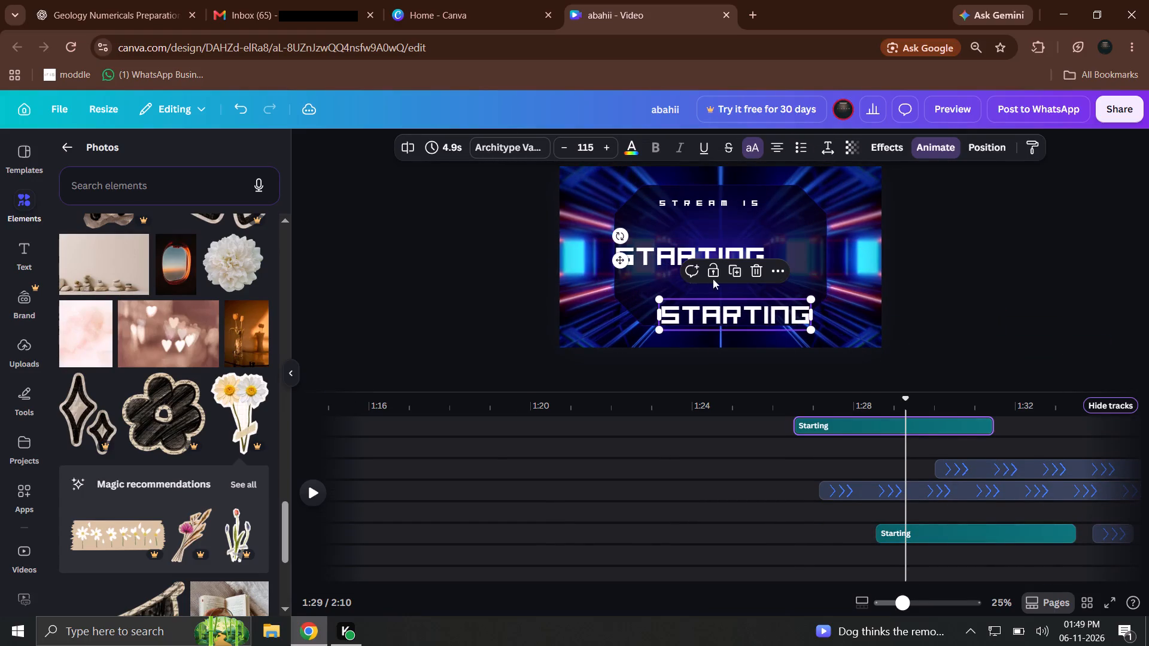
Enlarge one set of small blue arrows at about 1:30 and move it off the canvas past the lower right.
click(806, 273)
drag(695, 284, 775, 279)
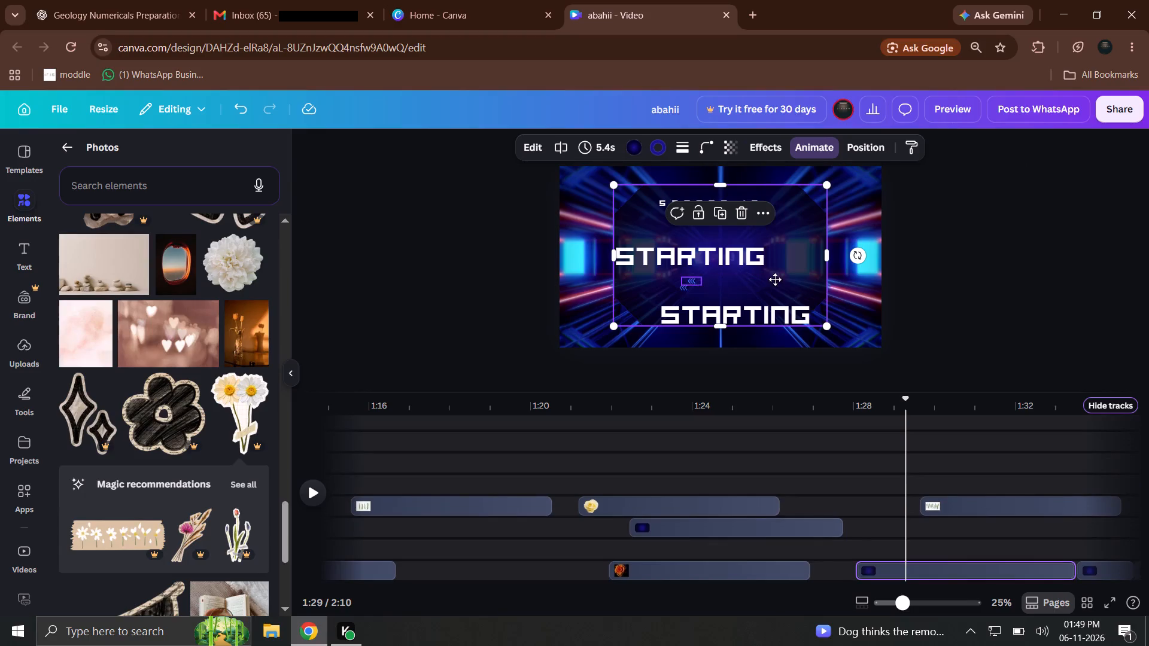
drag(775, 279, 932, 431)
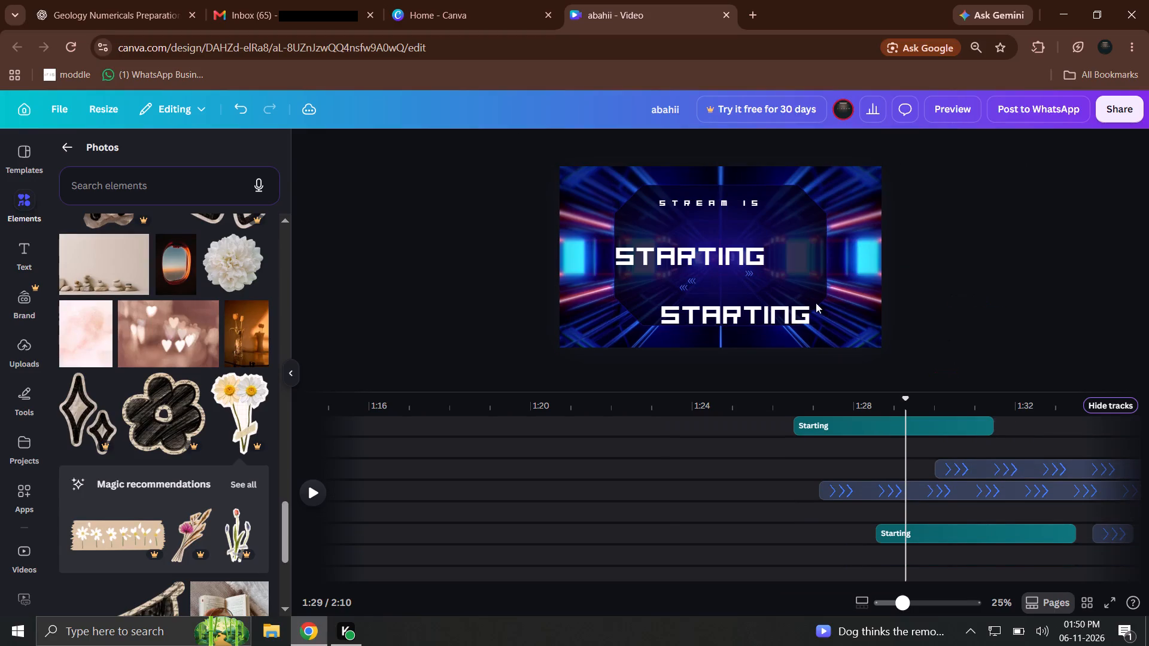
click(963, 483)
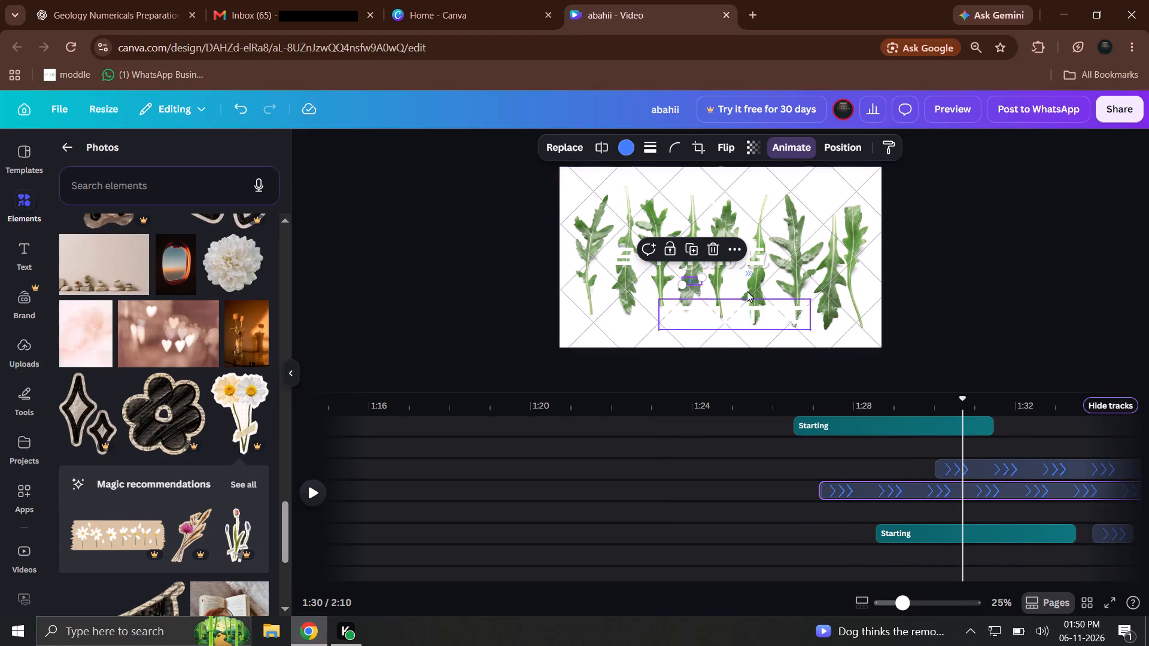
drag(704, 278, 1081, 175)
drag(905, 239, 650, 241)
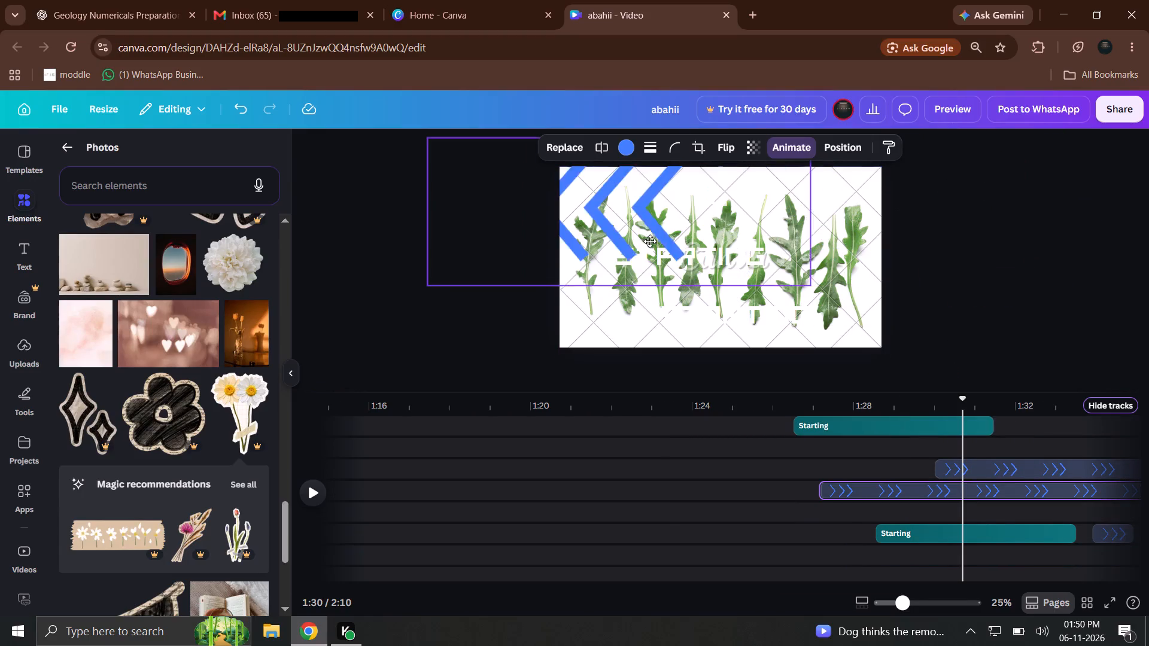
drag(650, 241, 1148, 431)
At about 1:04, move the sunset photo partly past the canvas's upper-right corner and the pale flower garland off its left edge.
drag(636, 416, 393, 379)
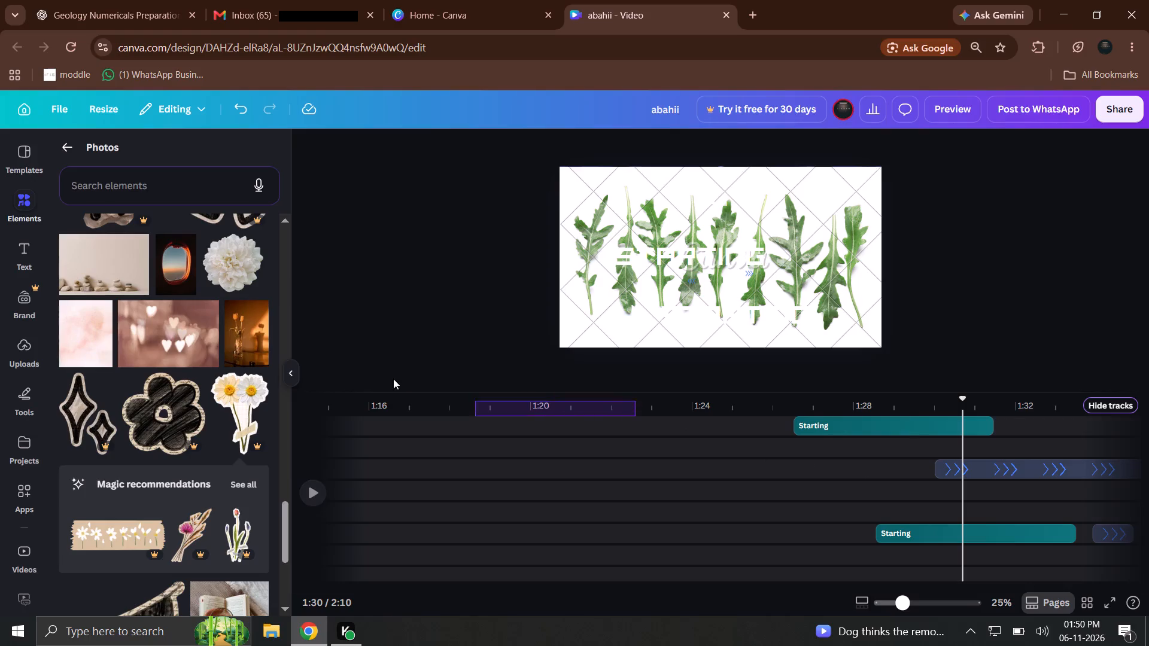
drag(393, 379, 378, 377)
drag(354, 388, 339, 397)
click(333, 407)
click(327, 412)
drag(315, 426, 308, 441)
click(294, 496)
click(294, 500)
double_click(298, 501)
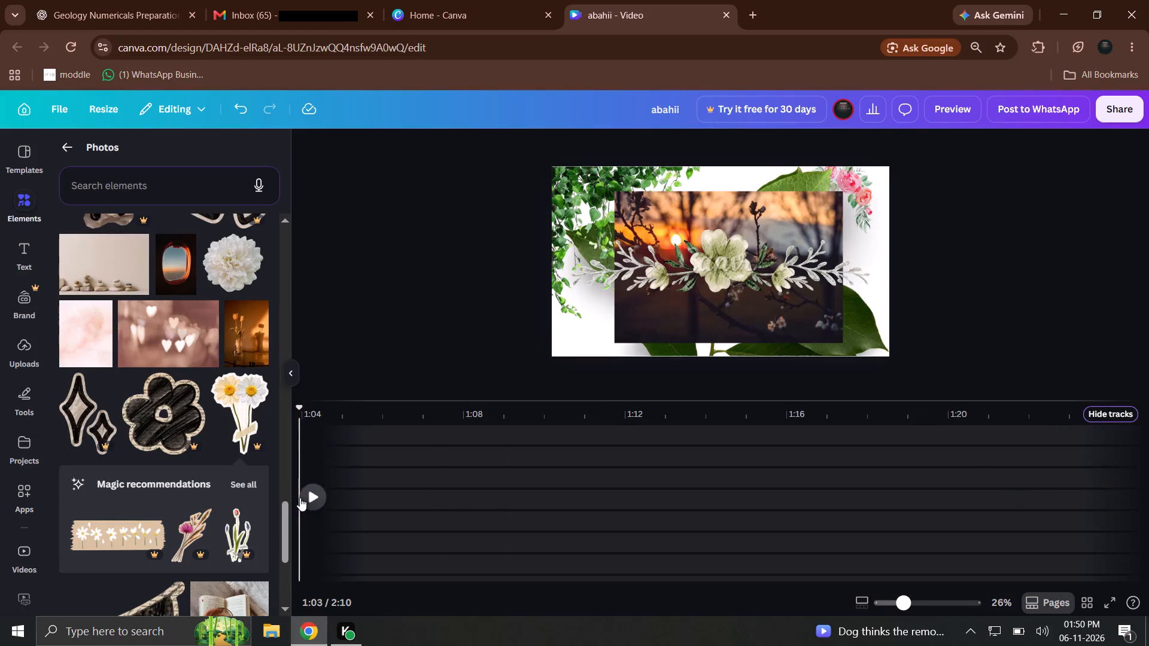
click(303, 492)
click(688, 319)
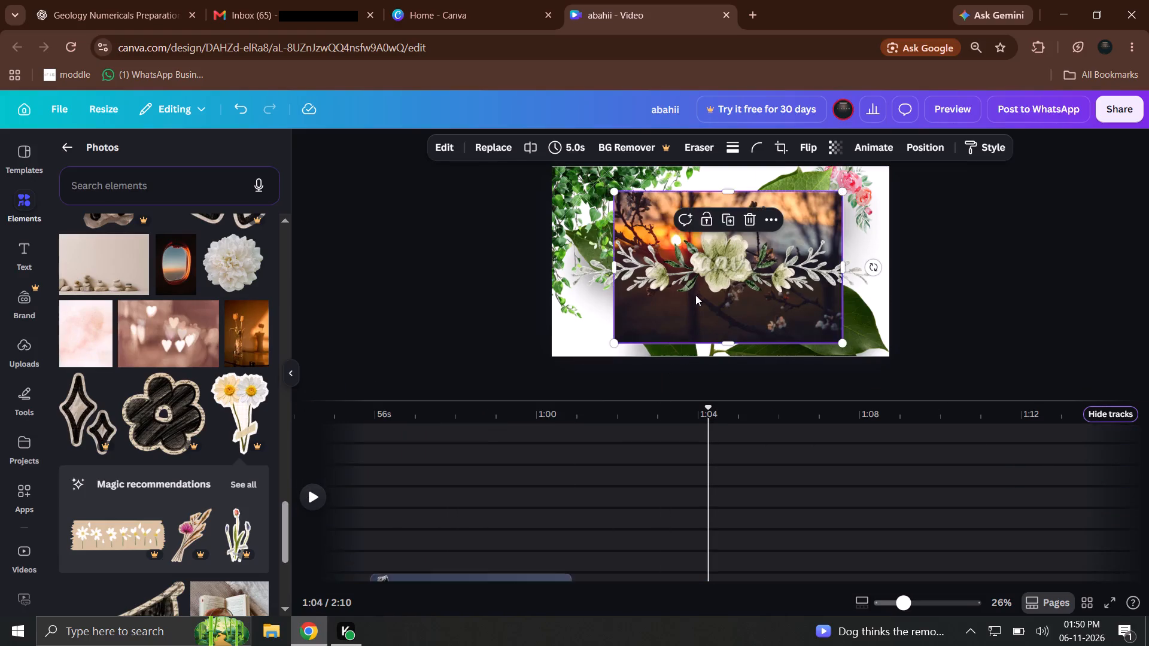
drag(697, 291, 798, 151)
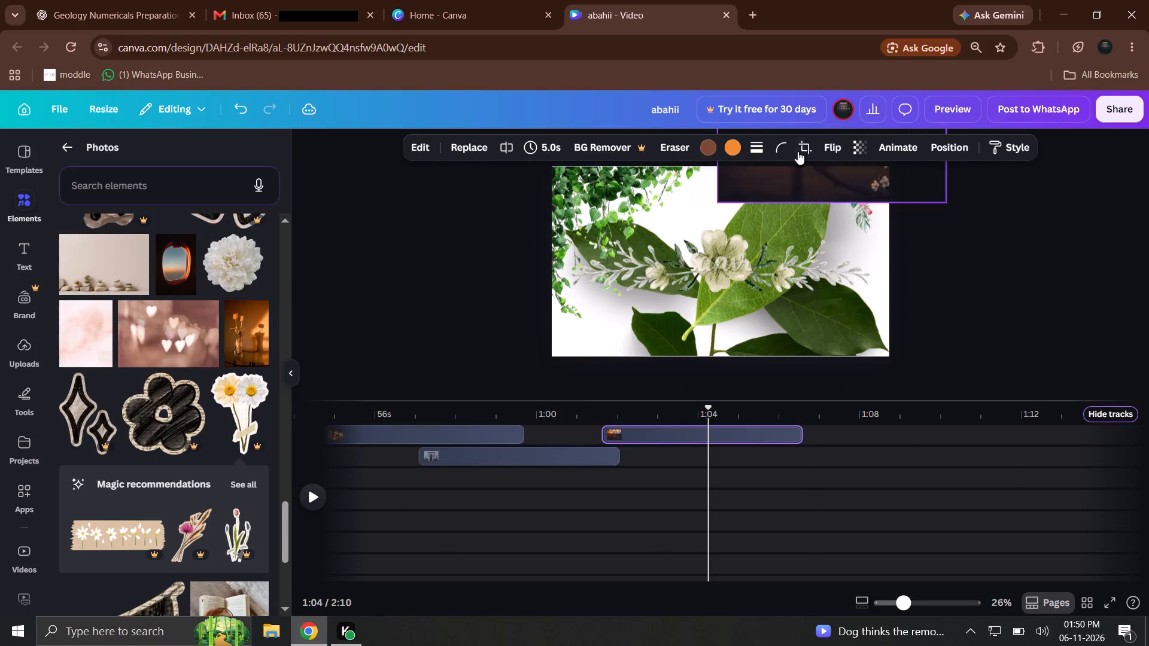
drag(798, 151, 801, 150)
drag(673, 272, 136, 226)
drag(400, 418, 333, 416)
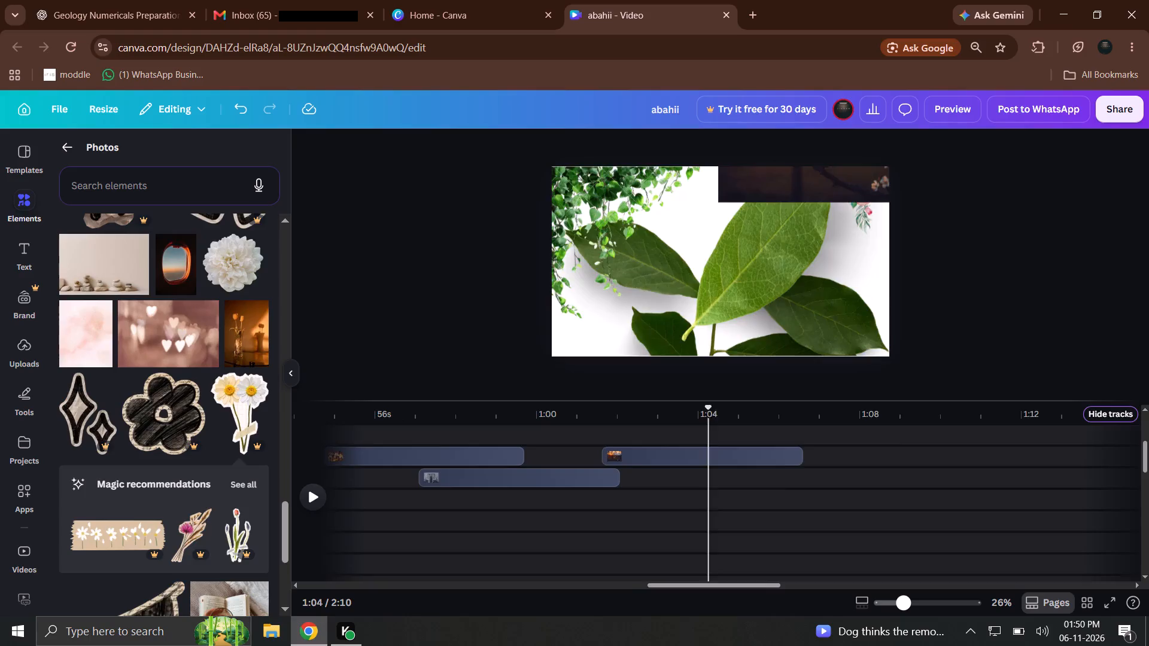
Add the dark leaf-shadow pavement photo from the photo results to the timeline, starting at about 0:48.
drag(333, 416, 259, 446)
click(287, 496)
click(296, 496)
drag(249, 389, 684, 388)
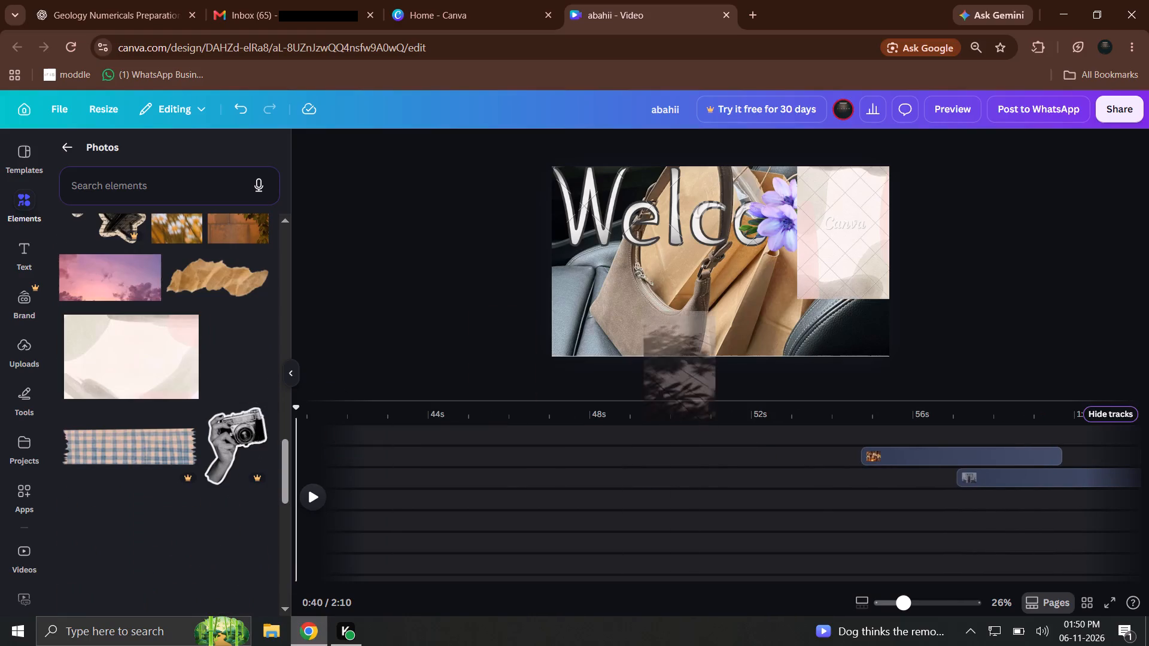
drag(684, 388, 652, 446)
drag(649, 410, 632, 410)
Stretch the leaf-shadow pavement photo outward on all four sides at 0:49 so it covers the whole canvas.
drag(706, 320, 700, 311)
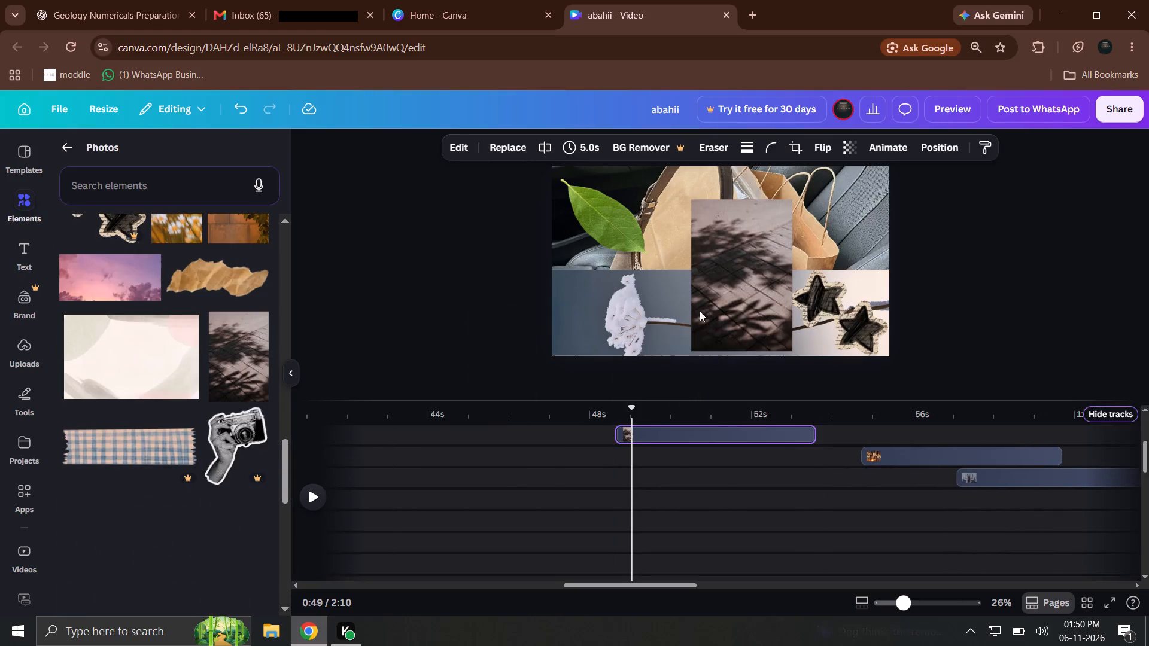
drag(700, 311, 674, 300)
drag(695, 269, 554, 276)
drag(787, 274, 887, 287)
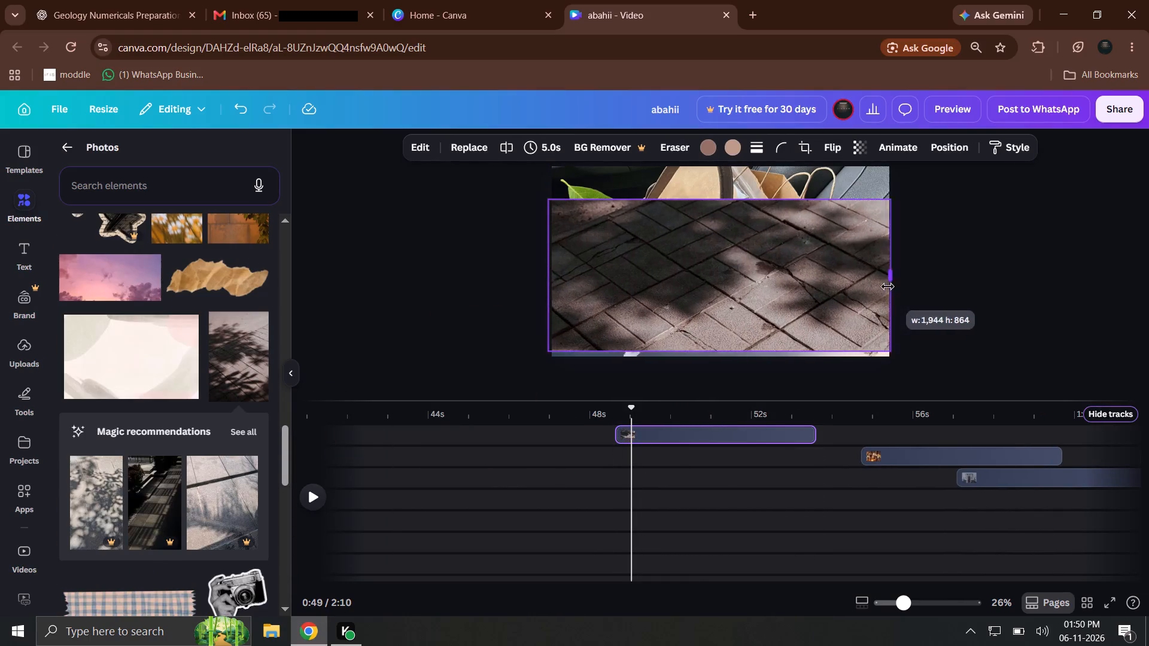
drag(887, 287, 878, 287)
drag(721, 202, 721, 170)
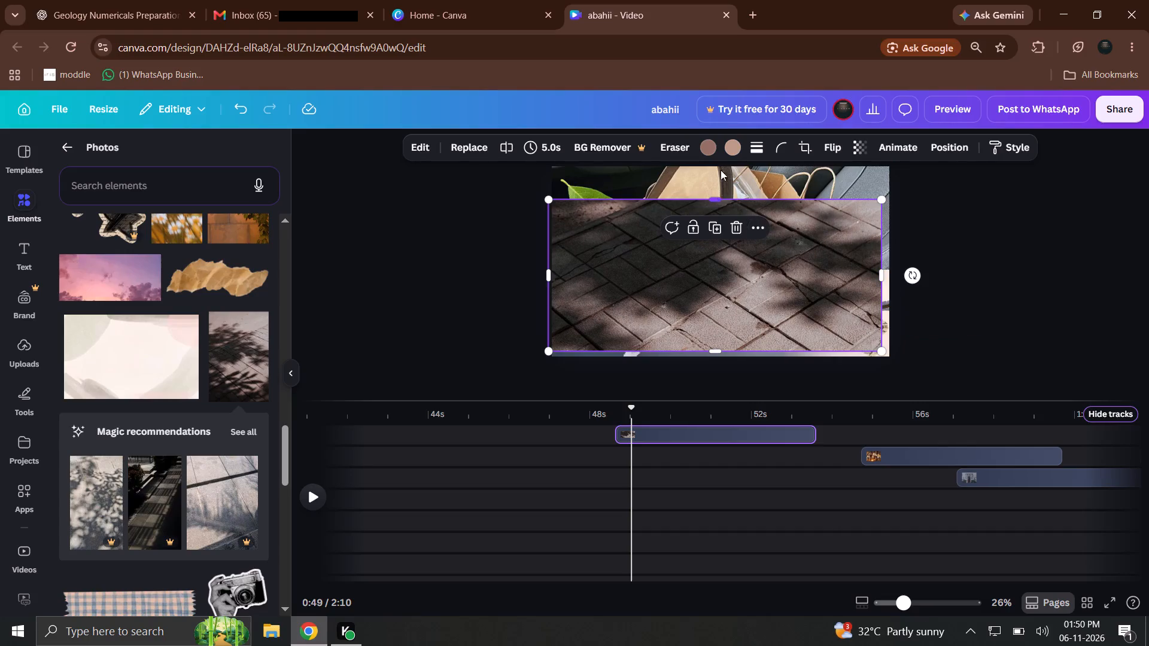
drag(721, 170, 725, 157)
drag(885, 254, 925, 263)
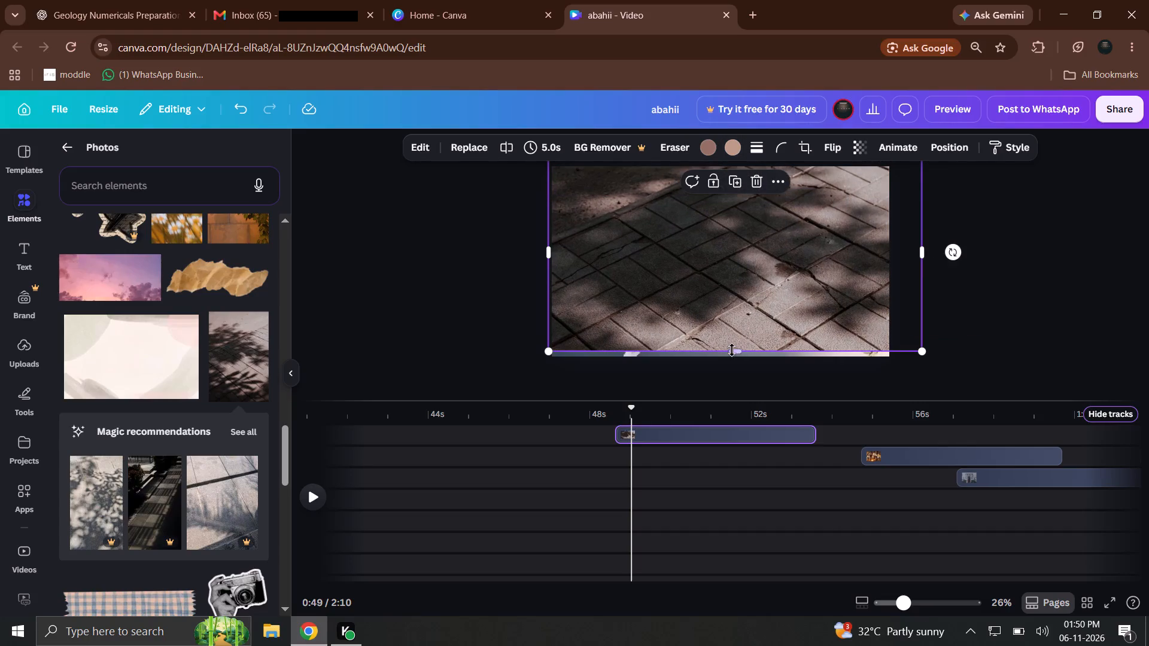
drag(732, 351, 713, 413)
Play back the video from about 0:42 to review the section with the added pavement photo.
drag(636, 424, 377, 428)
click(352, 492)
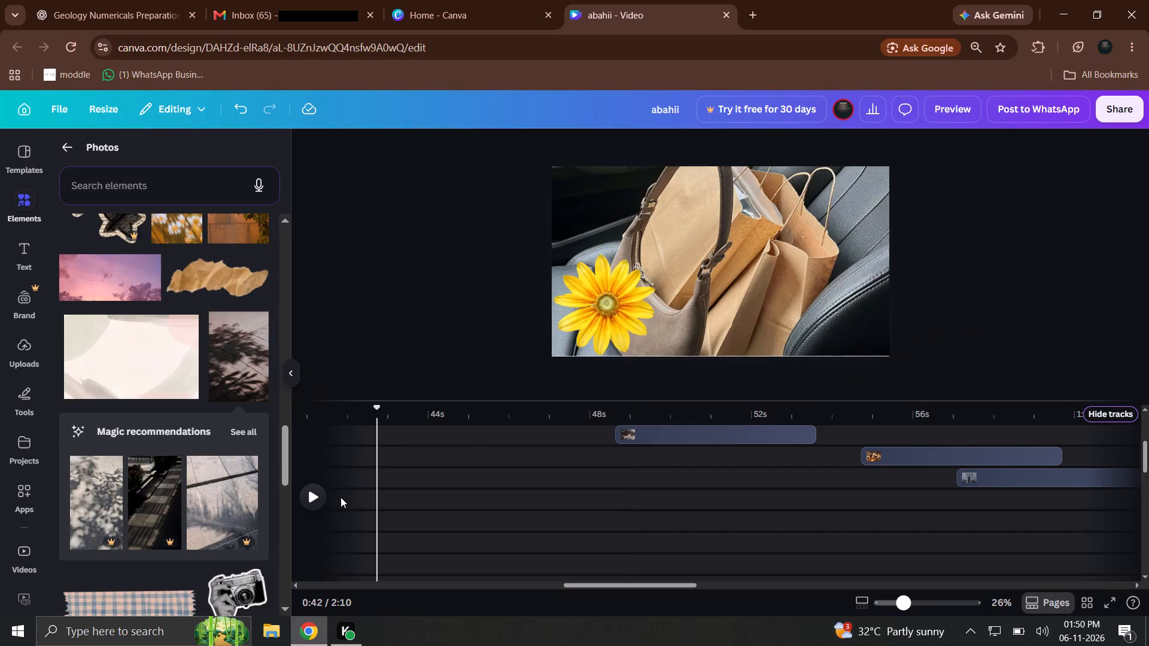
click(314, 499)
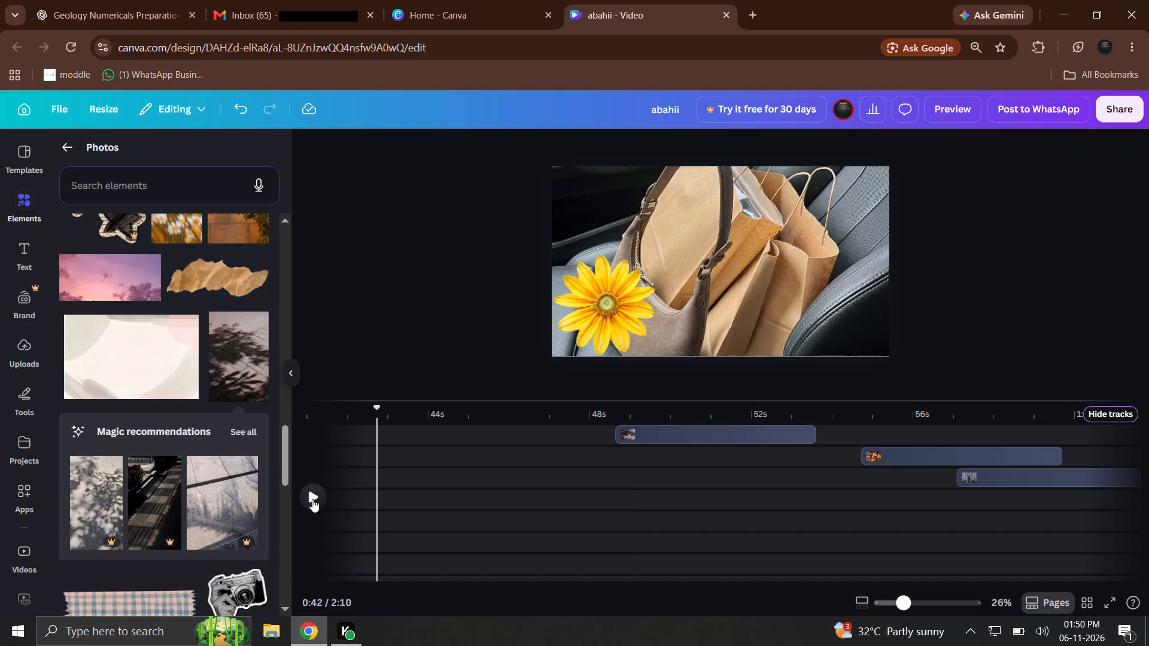
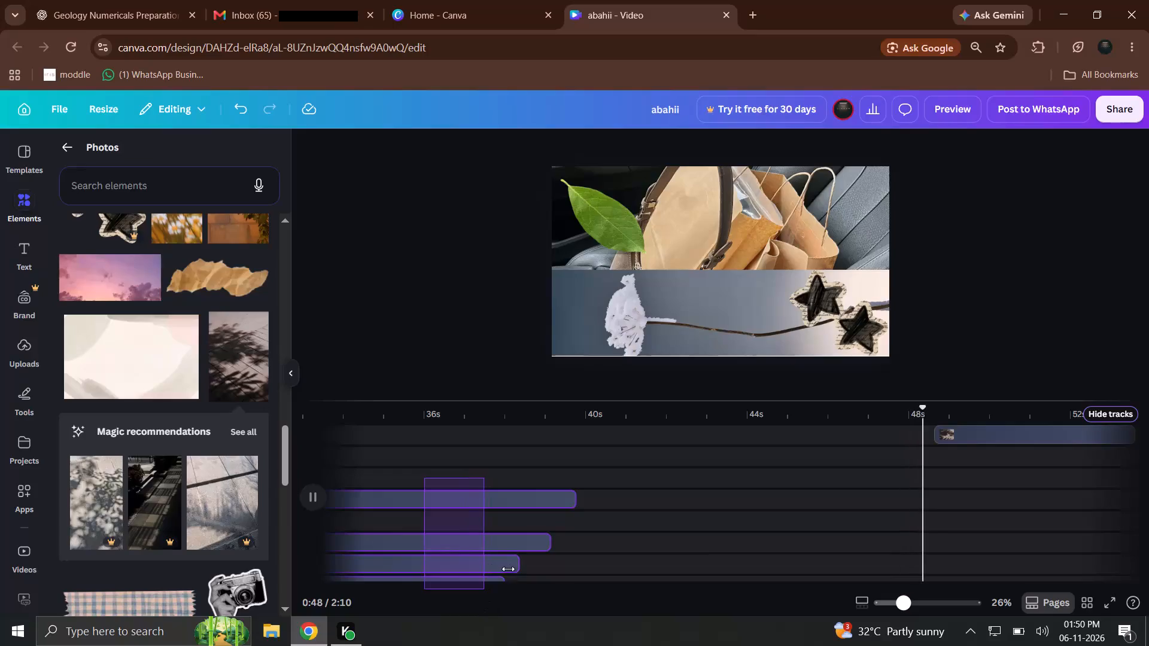
Move the group of overlapping clips around 0:36 later along the timeline so they run across the section near 0:48.
drag(518, 546, 618, 532)
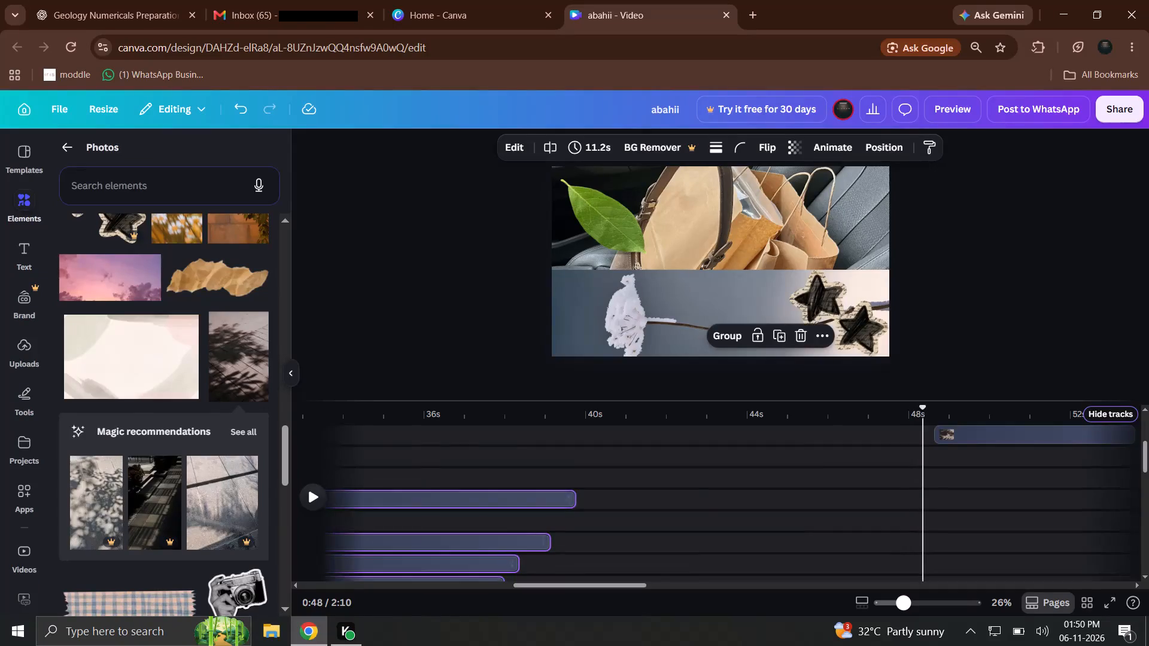
drag(618, 532, 1148, 645)
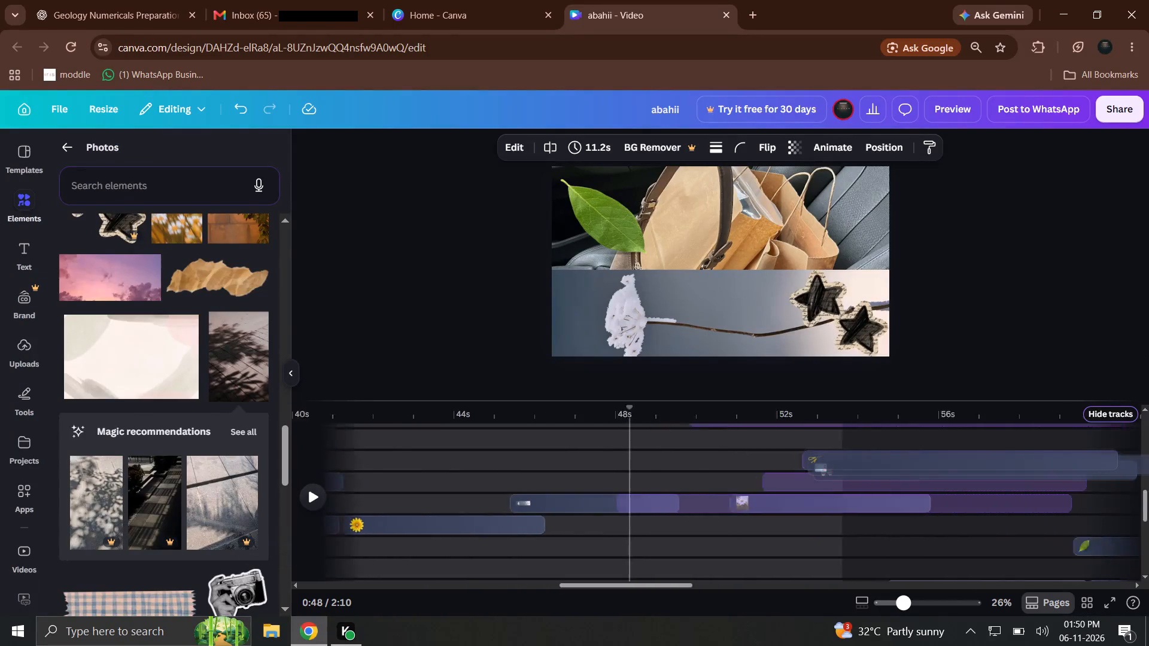
drag(1148, 645, 707, 490)
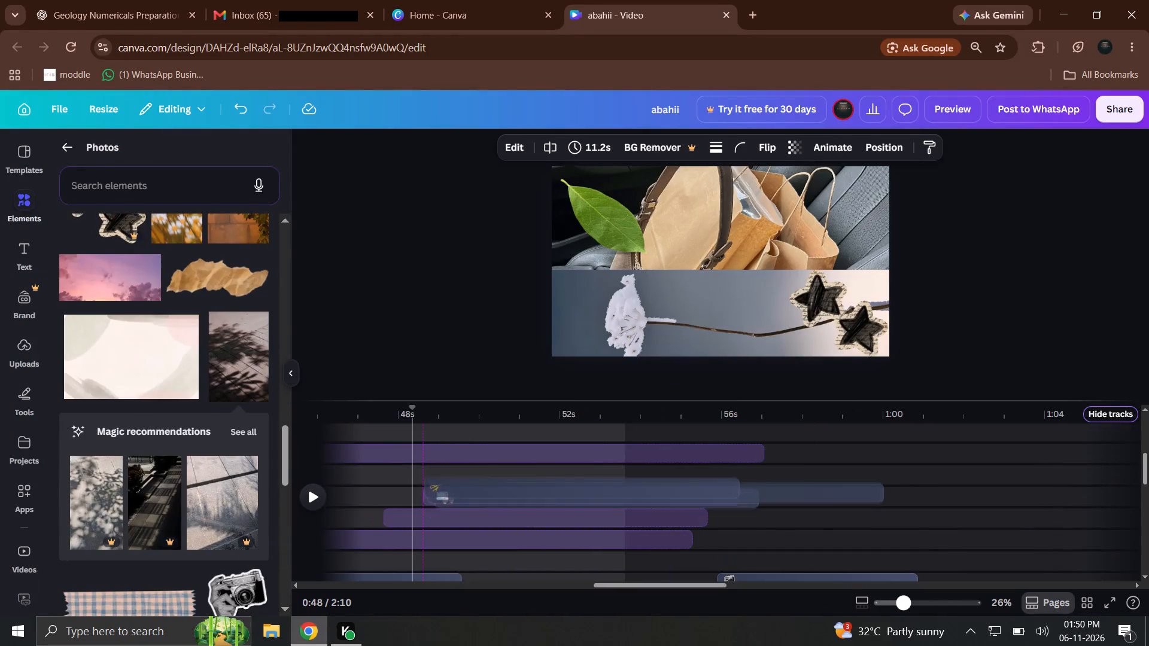
drag(707, 490, 708, 490)
Play back the earlier section and, at about 0:38, move the Welcome lettering down to the bottom of the canvas.
drag(649, 425, 346, 397)
drag(357, 412, 345, 419)
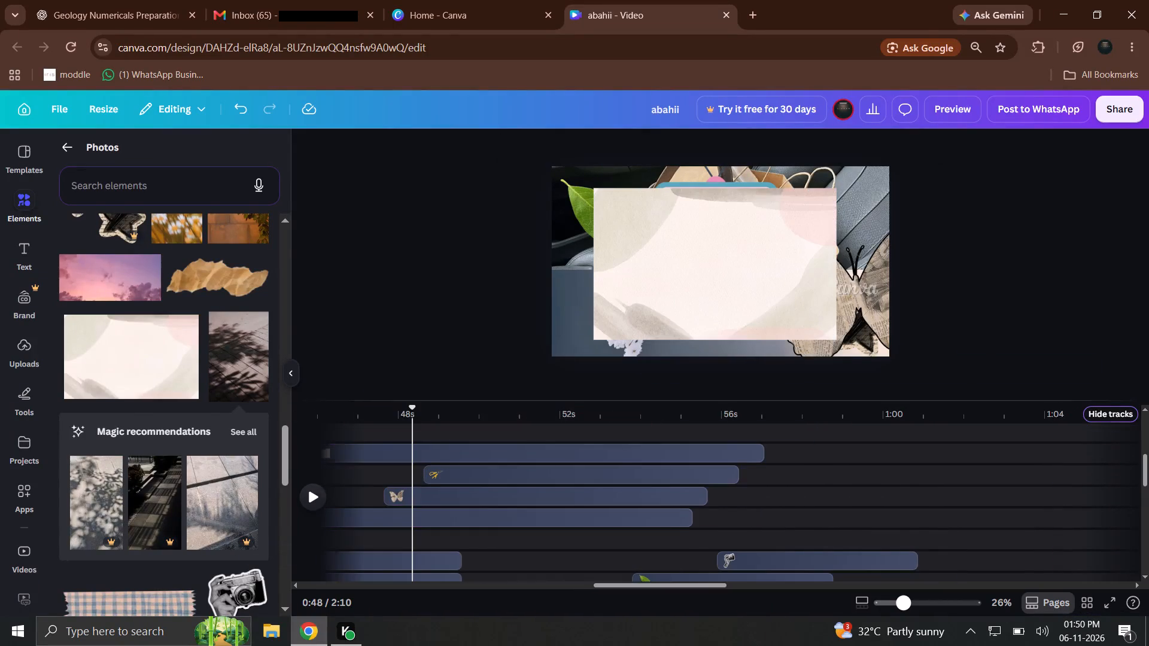
drag(345, 419, 334, 435)
click(310, 484)
click(676, 203)
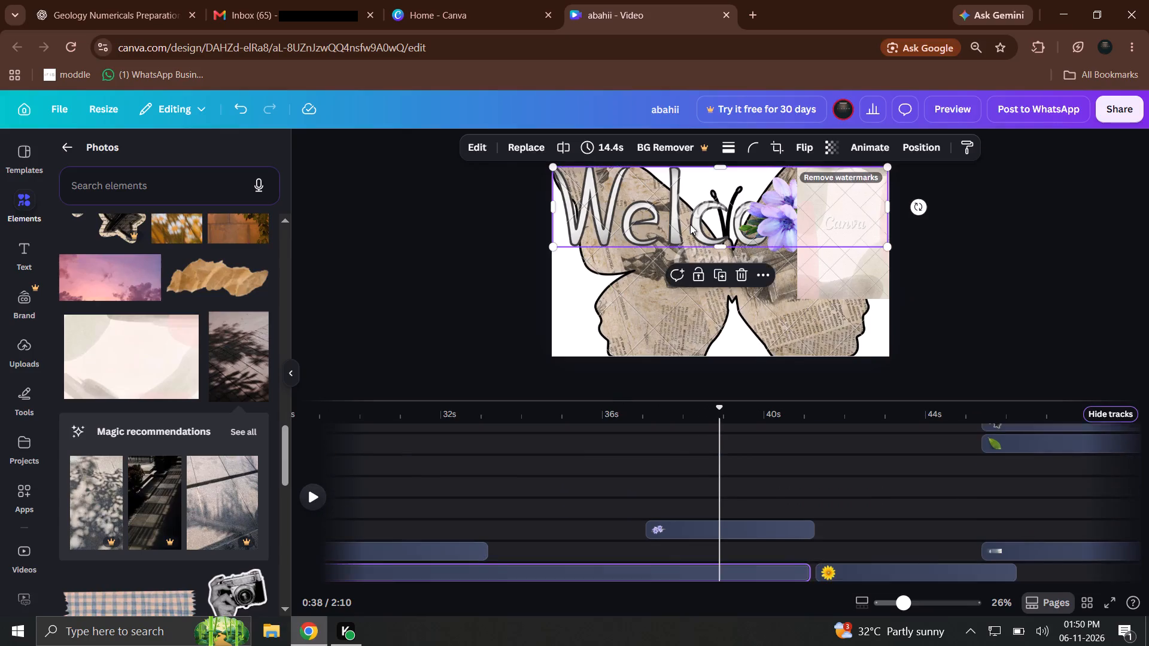
drag(690, 224, 683, 333)
Play back the section before 0:30 and add the dark leaf-shadow pavement photo to the canvas at about 0:29.
click(327, 412)
click(325, 514)
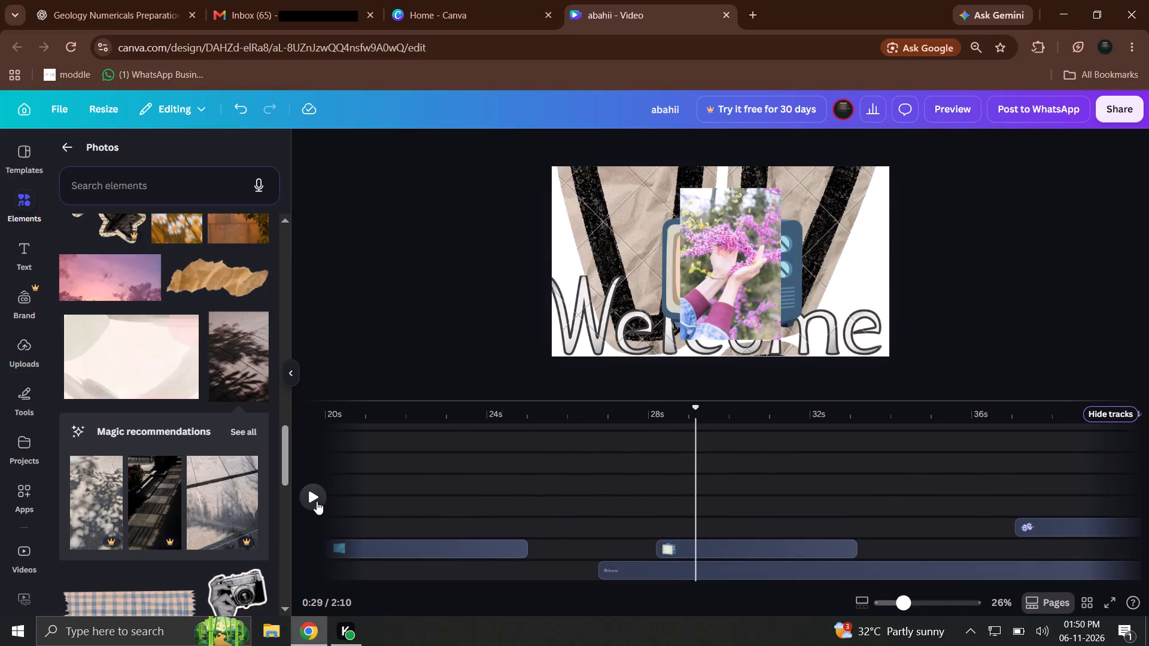
drag(245, 355, 642, 231)
At 0:29, move the pink blossom photo toward the canvas's upper-right corner and the retro television up to the top edge.
drag(765, 244, 853, 228)
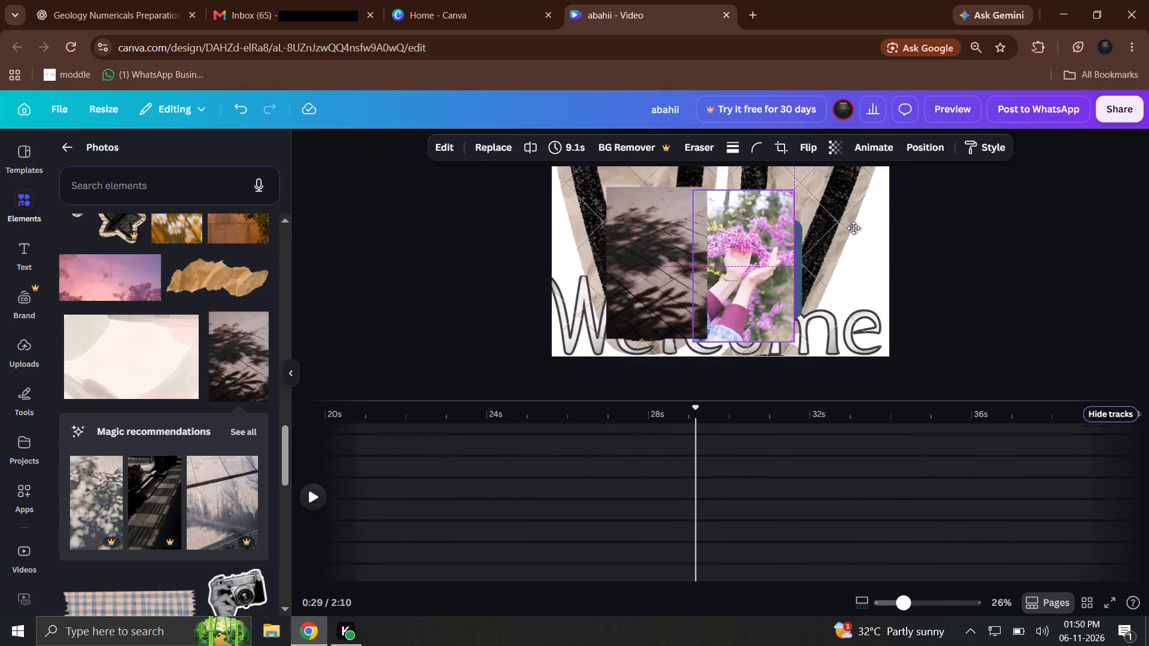
drag(853, 228, 856, 227)
drag(735, 269, 738, 233)
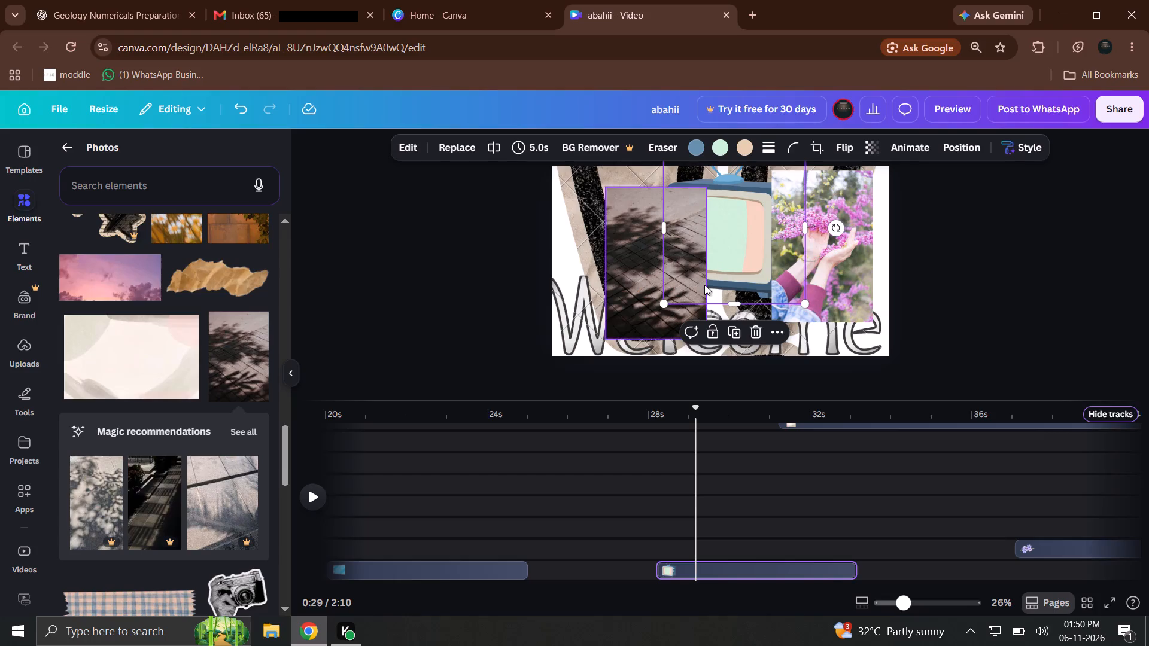
Add the torn brown paper photo to the timeline, starting at about 0:29.
drag(215, 271, 983, 334)
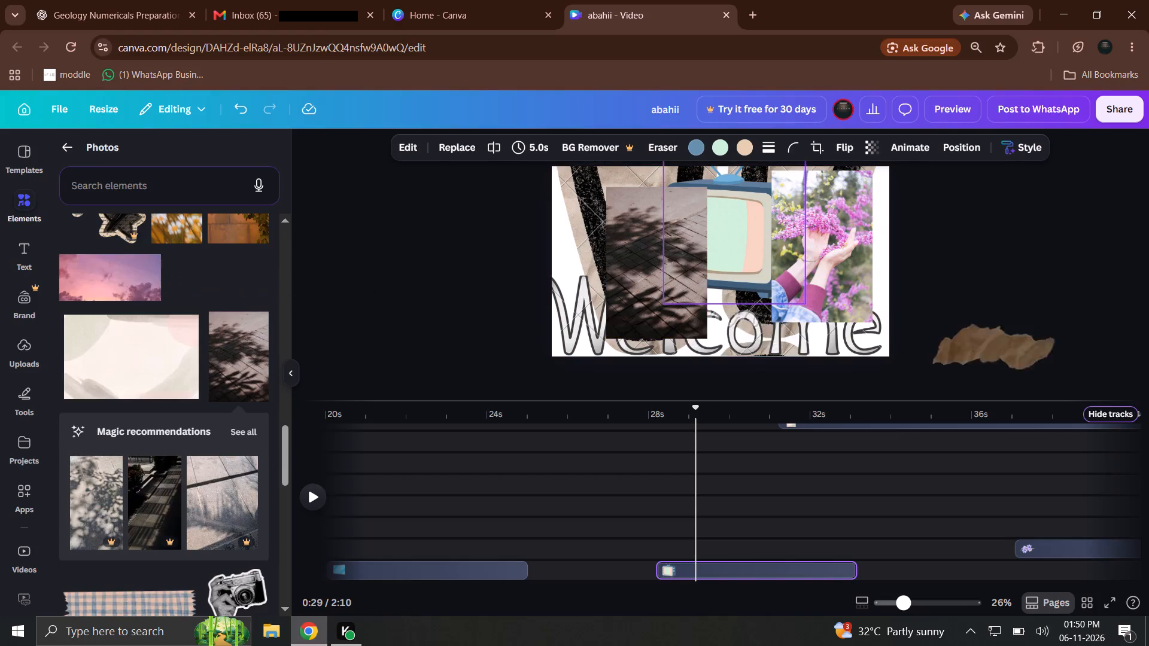
drag(983, 334, 743, 482)
Review the section from about 0:27 to 0:33 and replace the torn paper's image with the white flower photo.
drag(727, 417, 609, 416)
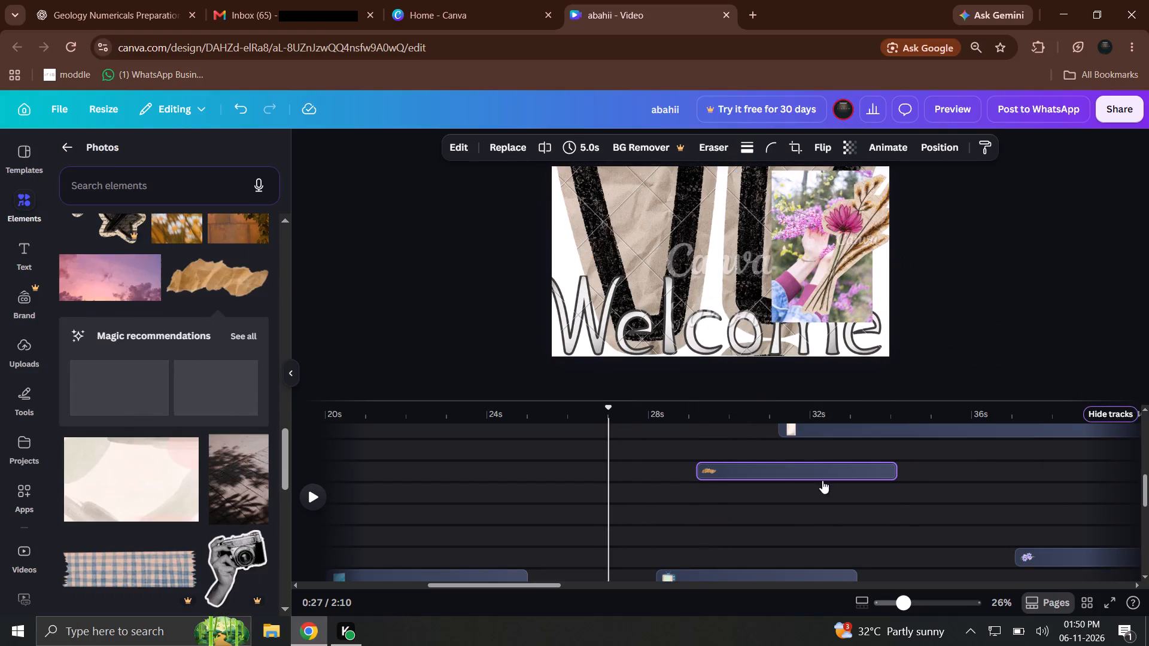
click(727, 401)
click(718, 412)
click(320, 490)
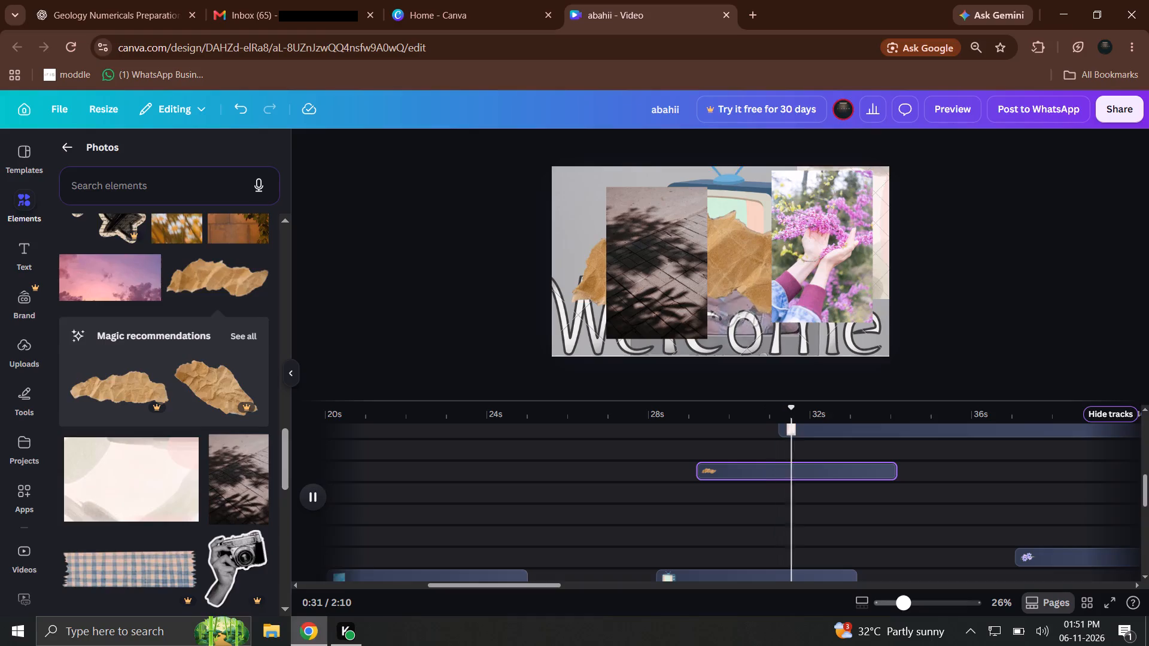
scroll(228, 436, down, 5)
drag(205, 383, 205, 384)
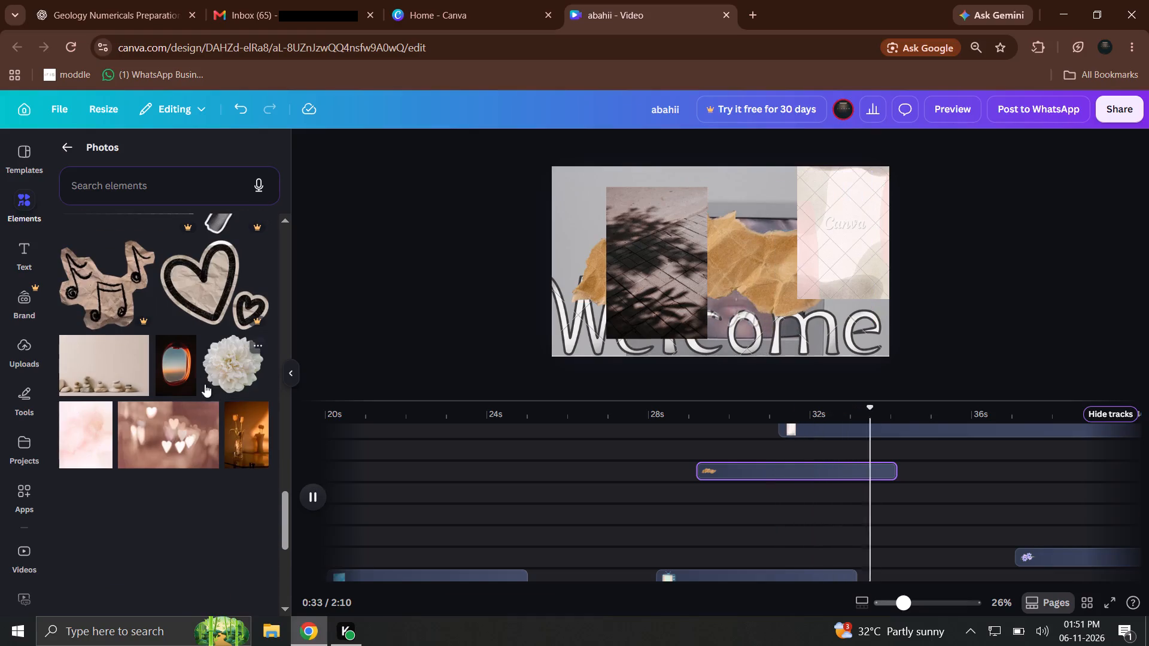
drag(205, 384, 776, 263)
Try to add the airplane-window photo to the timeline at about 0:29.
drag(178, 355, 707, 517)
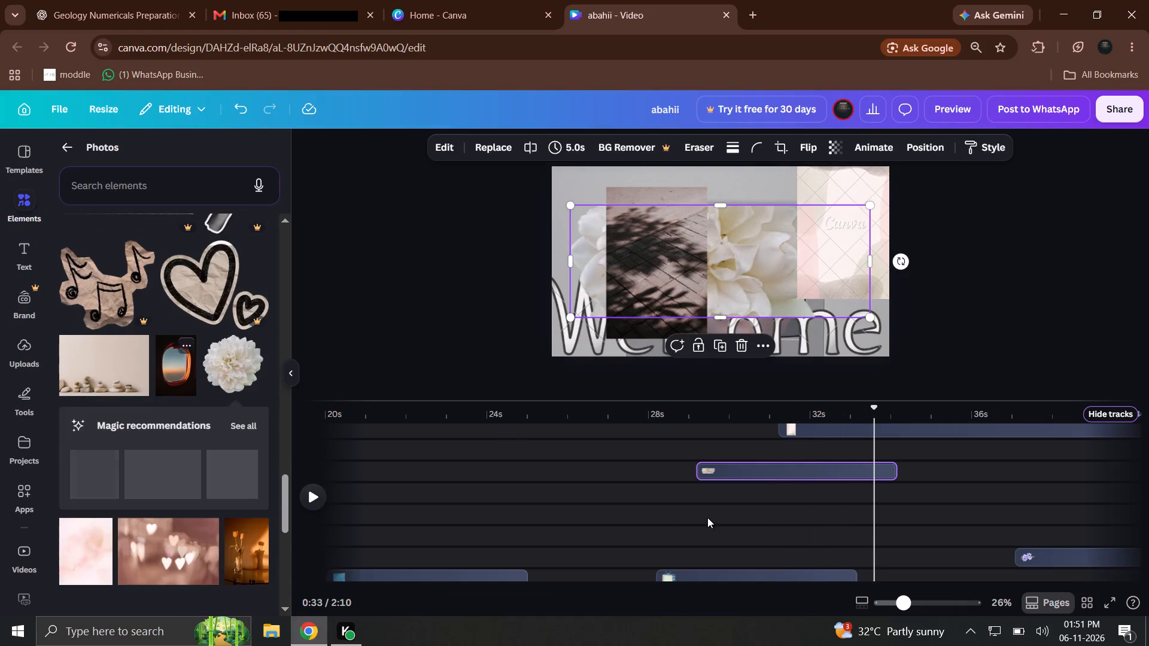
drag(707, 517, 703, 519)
Move the playhead back to about 0:19 to review the earlier section.
drag(613, 393, 598, 400)
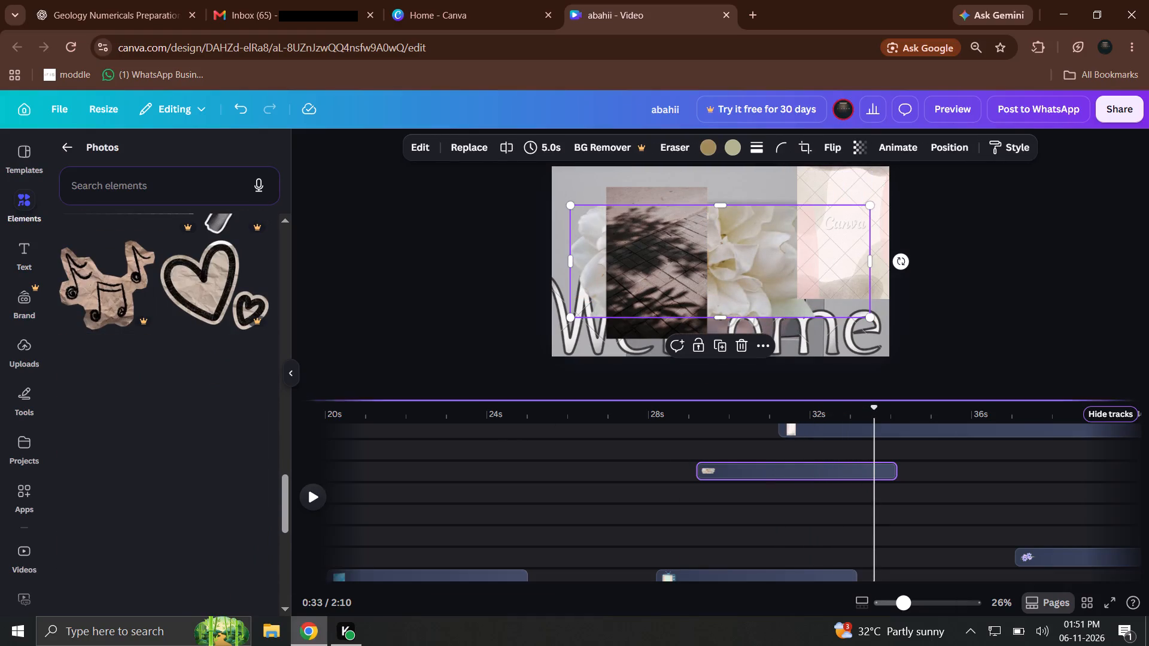
drag(530, 408, 351, 416)
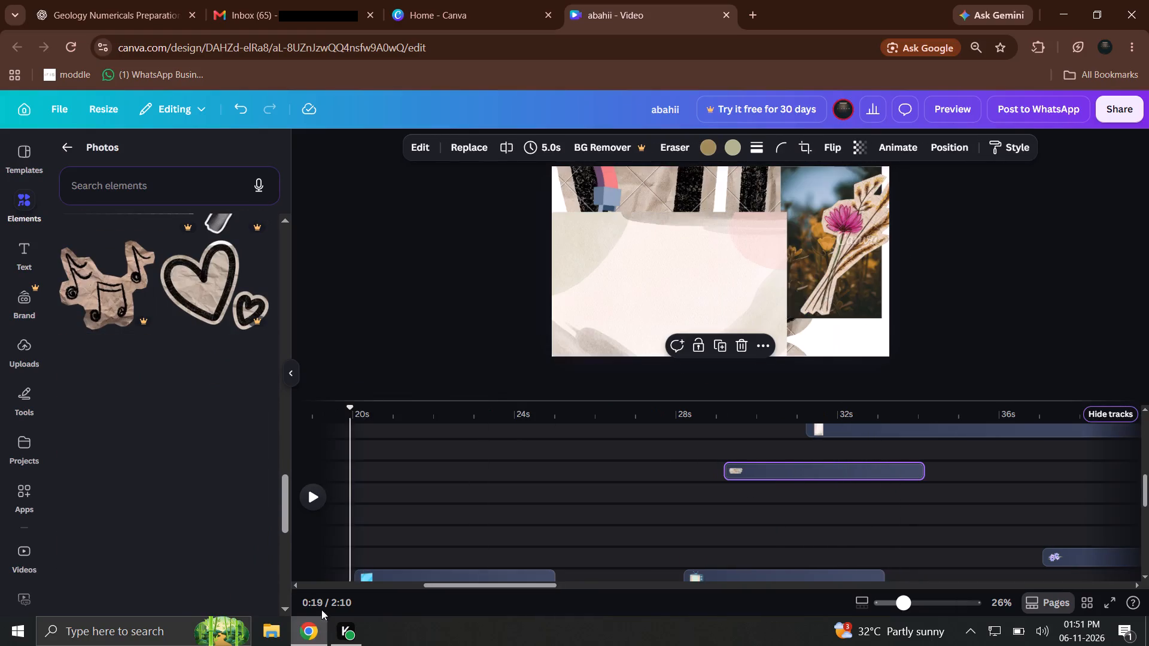
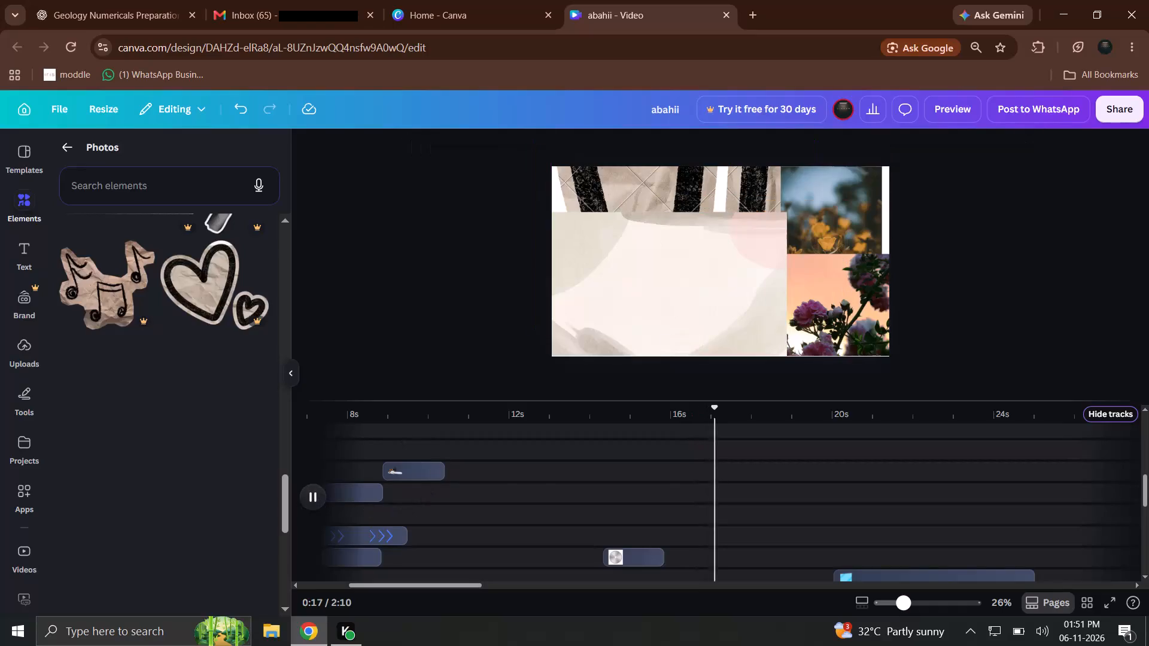
Recolour the GAMING title black, checking it at about 0:06.
drag(358, 415, 304, 434)
click(568, 535)
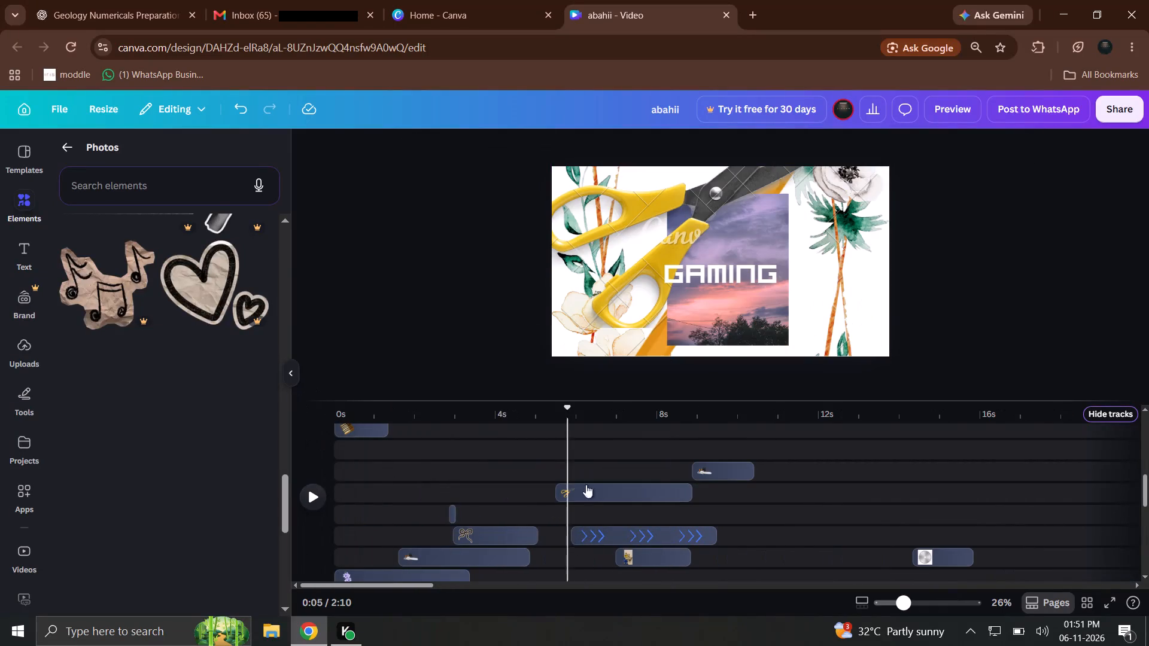
drag(582, 419, 603, 412)
click(762, 281)
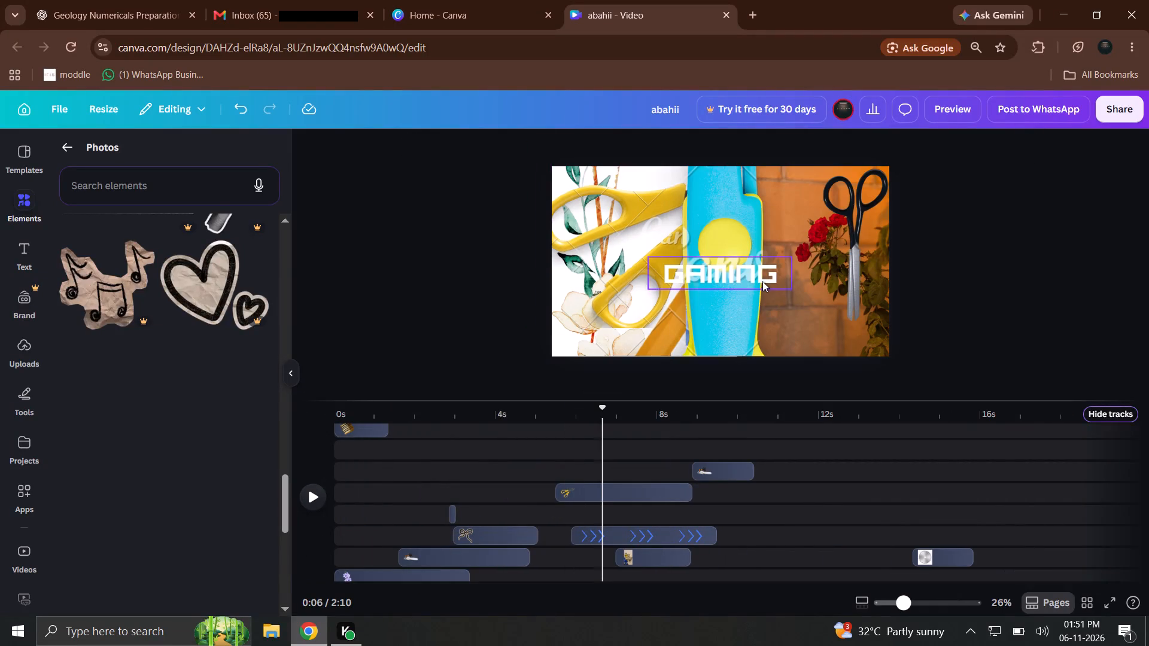
click(640, 153)
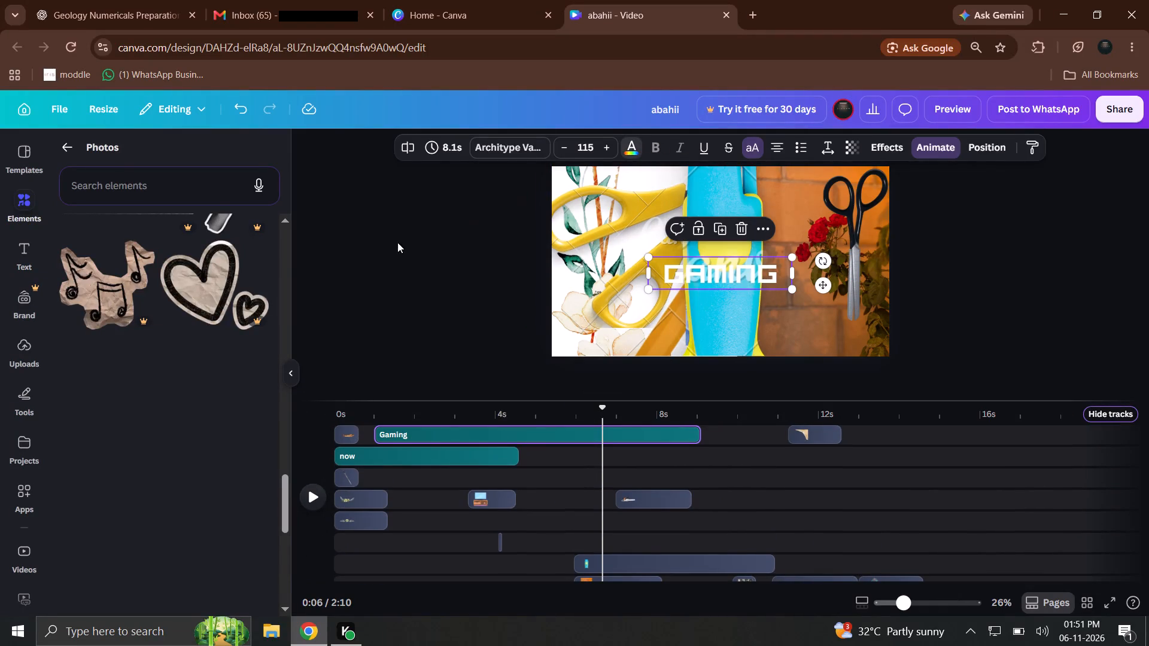
drag(270, 304, 265, 304)
click(264, 304)
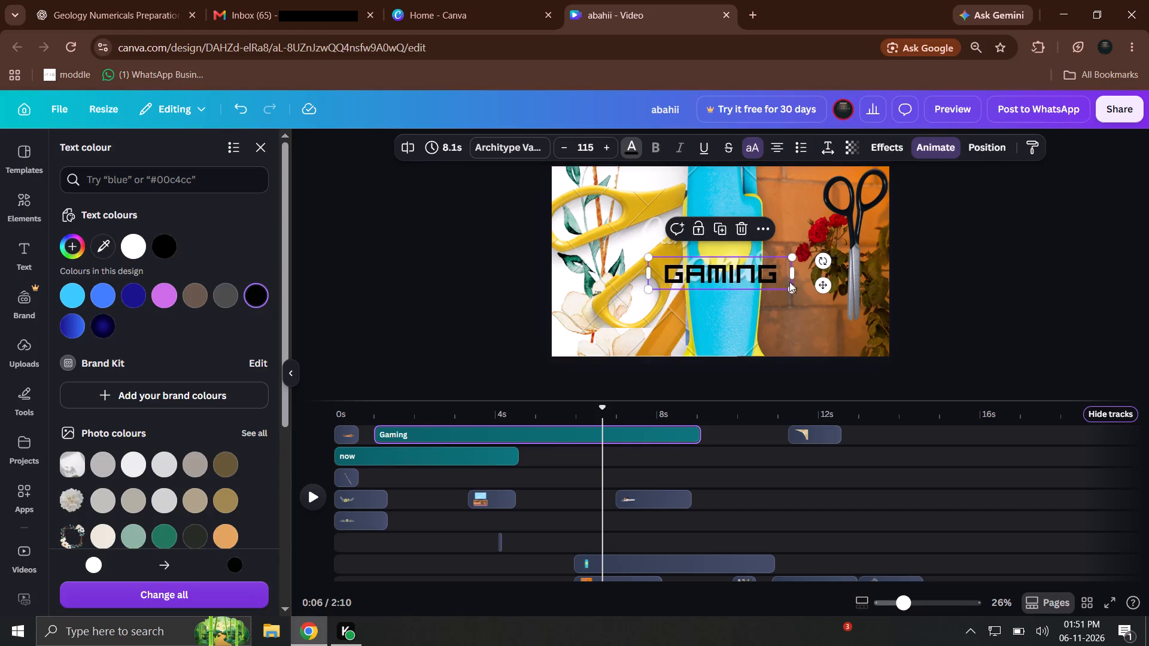
Enlarge the GAMING title to font size 247 and place it across the upper part of the frame.
drag(789, 282, 801, 295)
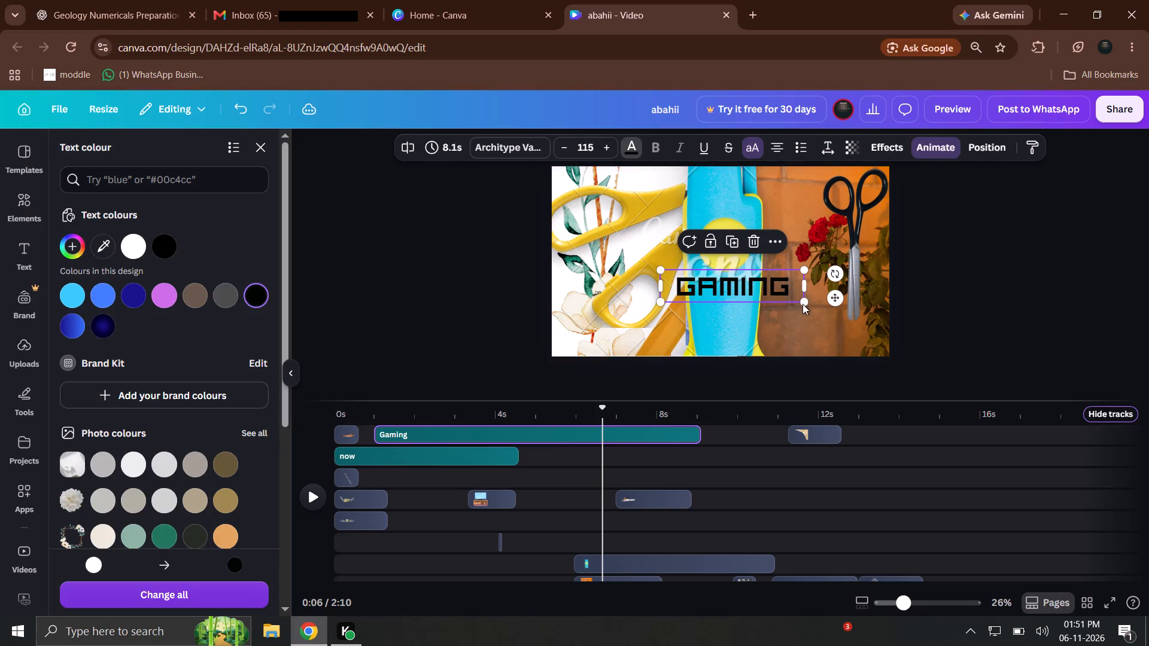
drag(805, 301, 953, 416)
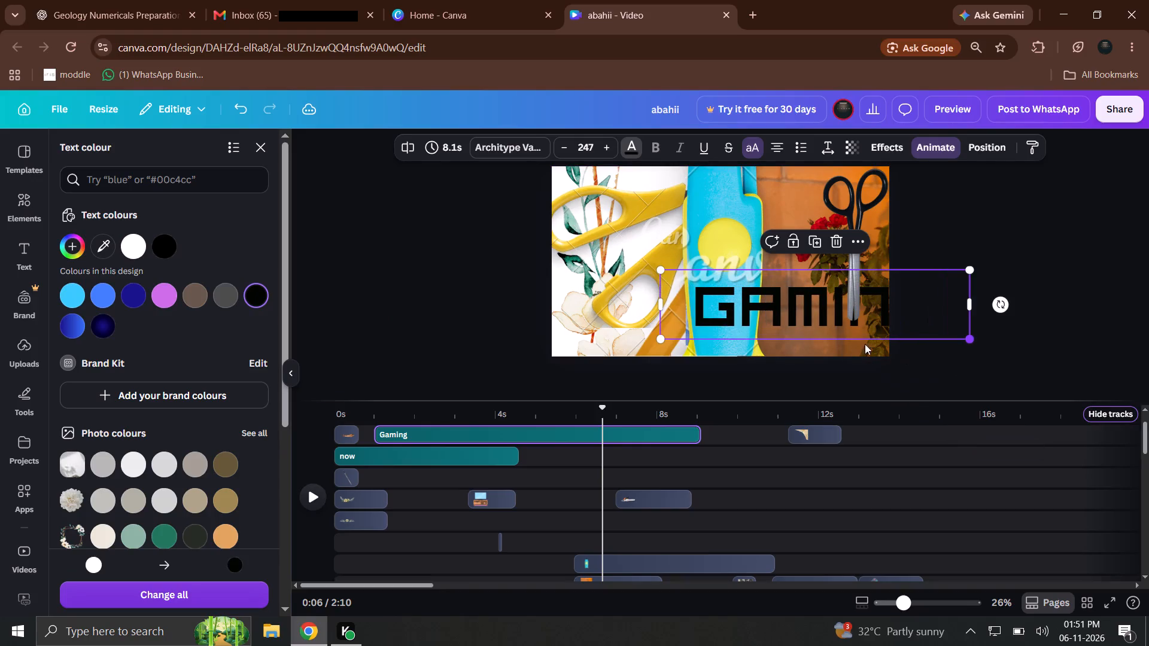
drag(822, 329, 728, 239)
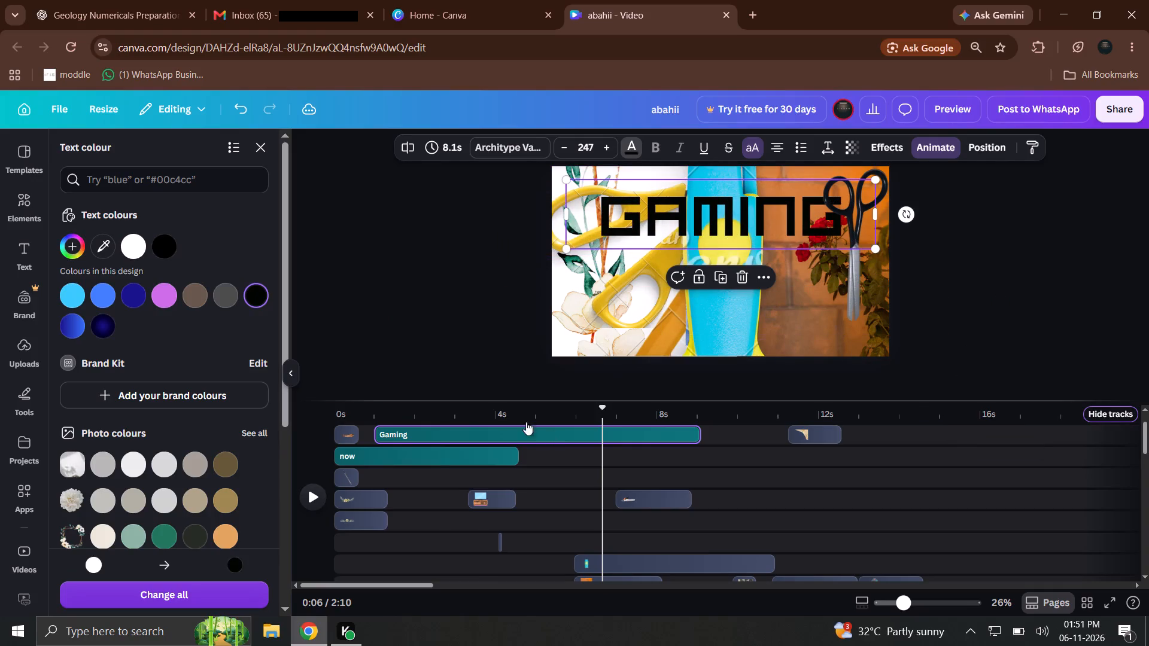
Play the opening and move the two 1.3-second floral clips together from the start to about 7.2 s.
drag(511, 416, 264, 468)
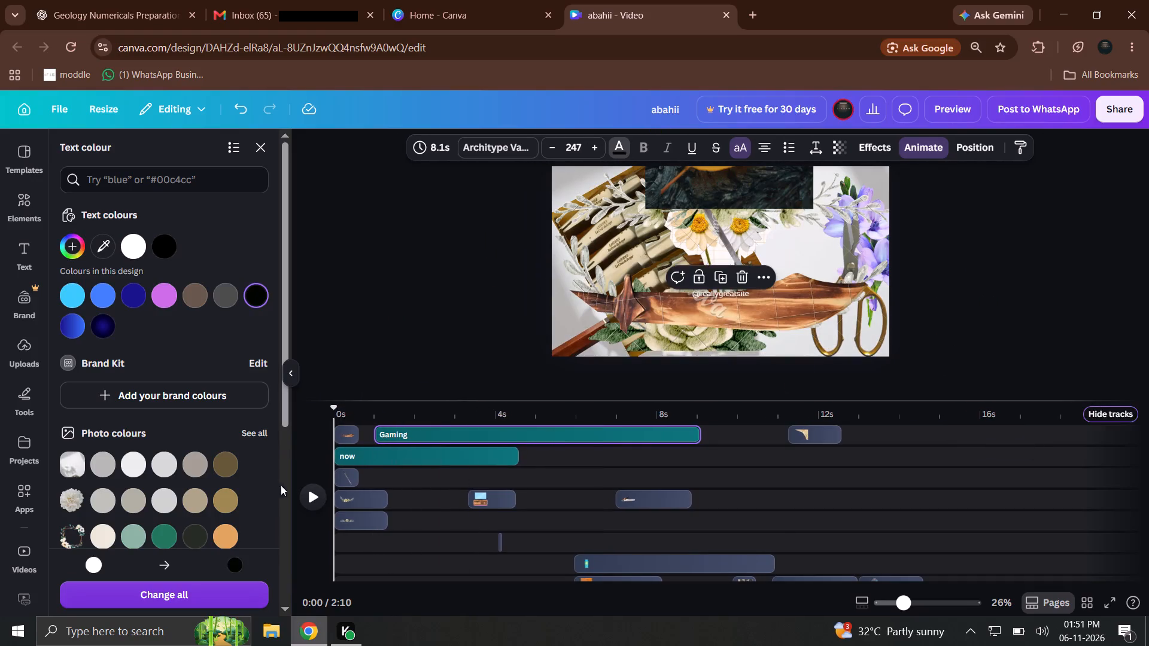
click(291, 491)
click(301, 493)
drag(403, 496, 393, 499)
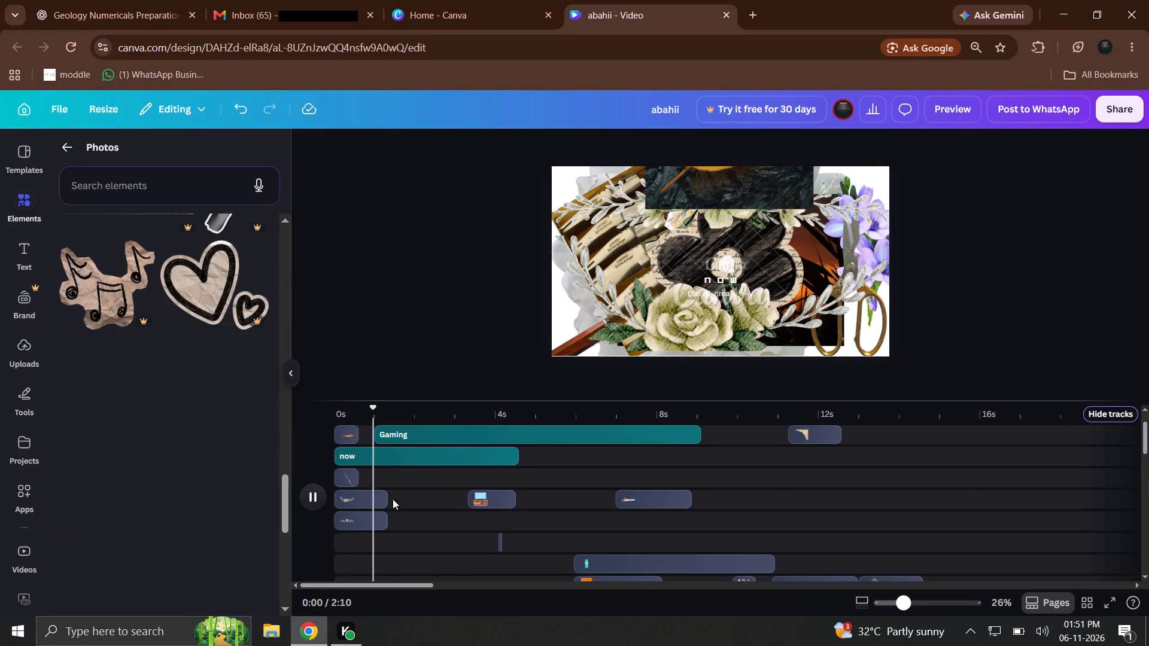
drag(393, 499, 365, 528)
drag(364, 499, 664, 440)
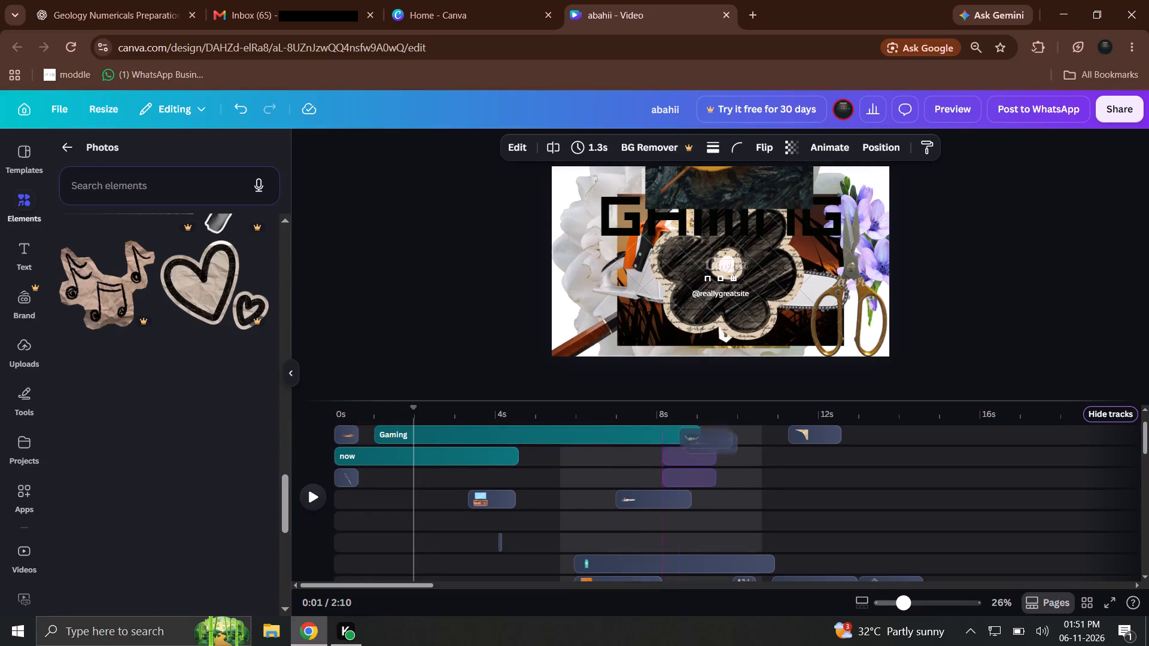
drag(664, 440, 653, 445)
Review the video's first 15 seconds to examine how the elements overlap.
drag(611, 415, 607, 415)
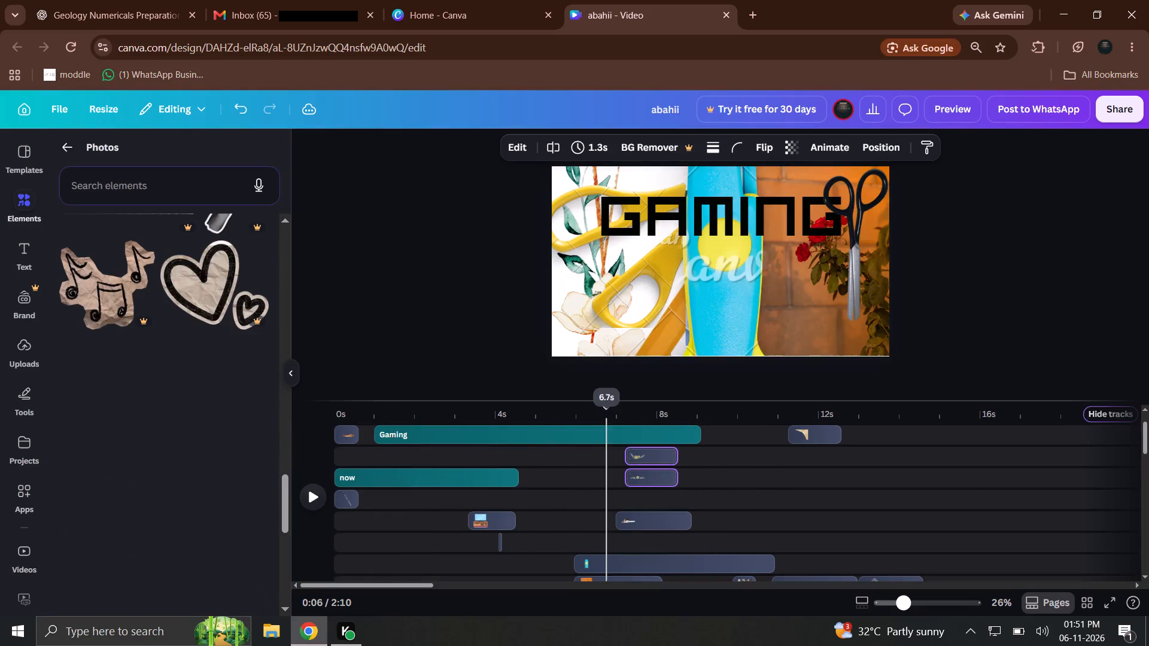
drag(607, 415, 522, 441)
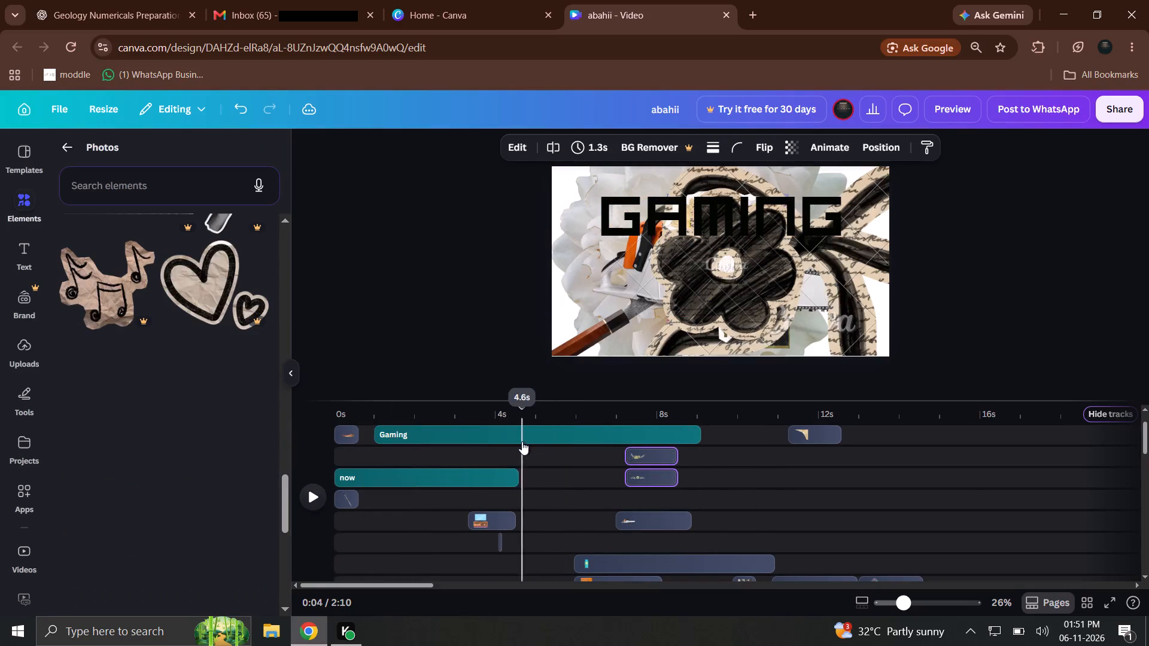
drag(522, 441, 440, 621)
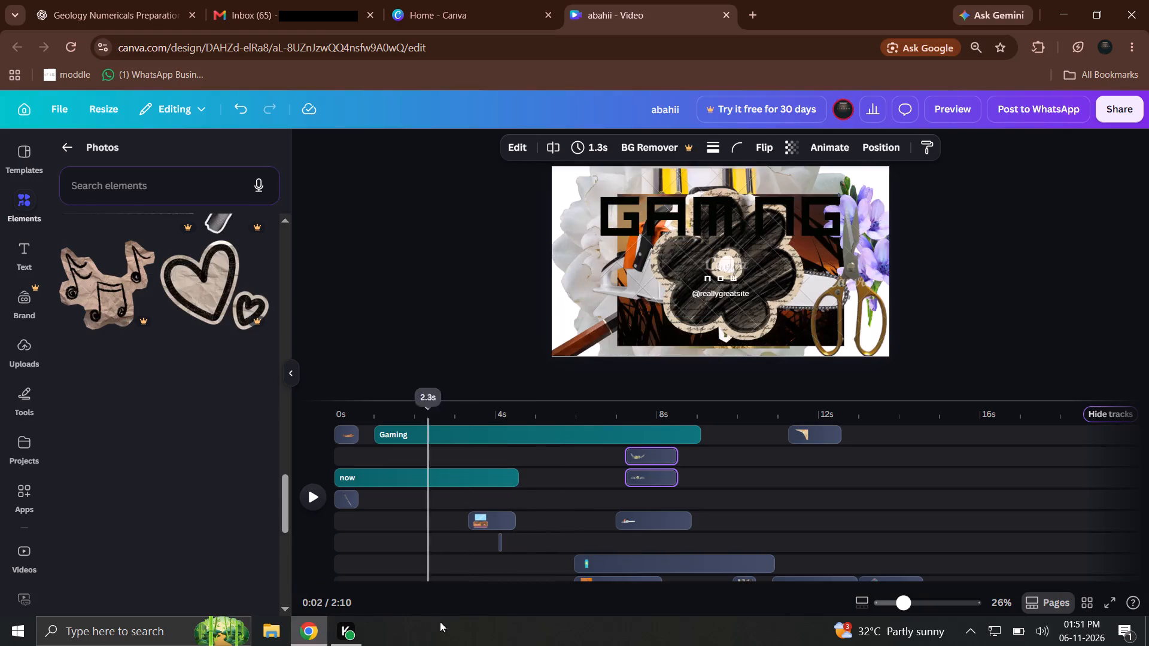
drag(440, 621, 482, 423)
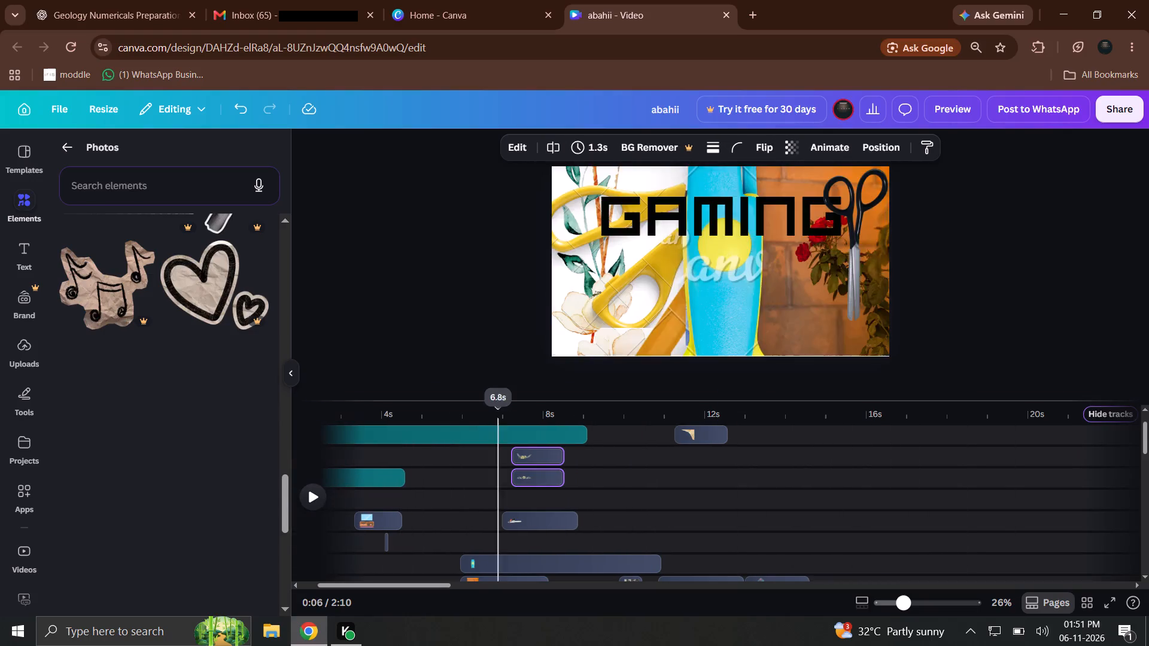
drag(482, 423, 800, 473)
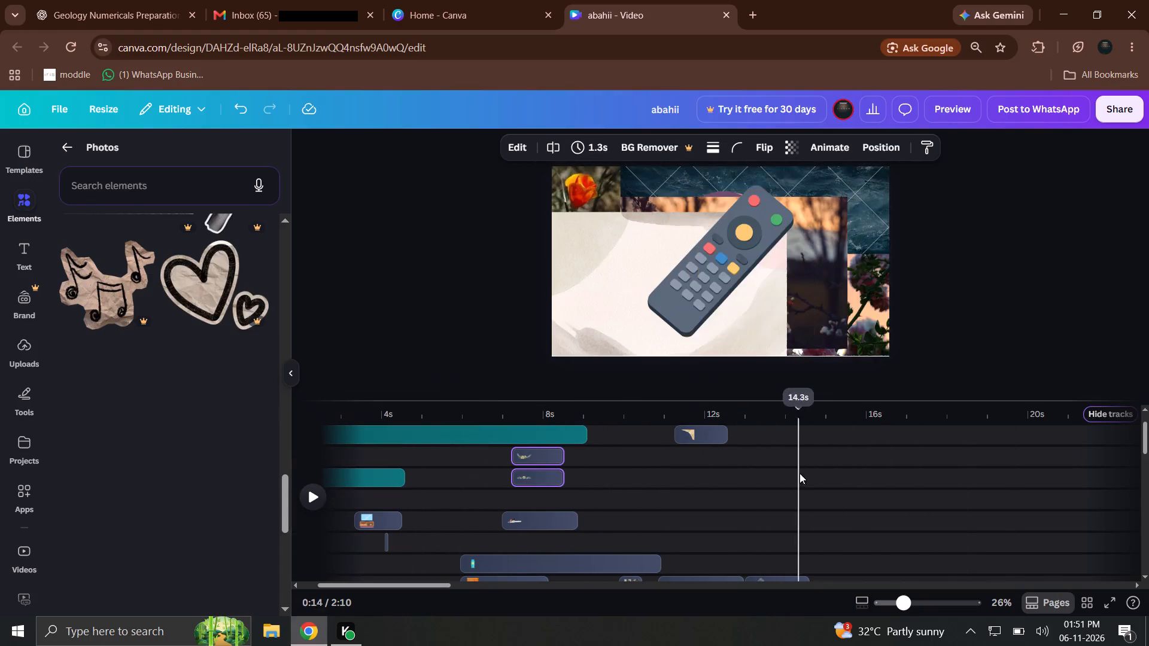
drag(800, 473, 838, 470)
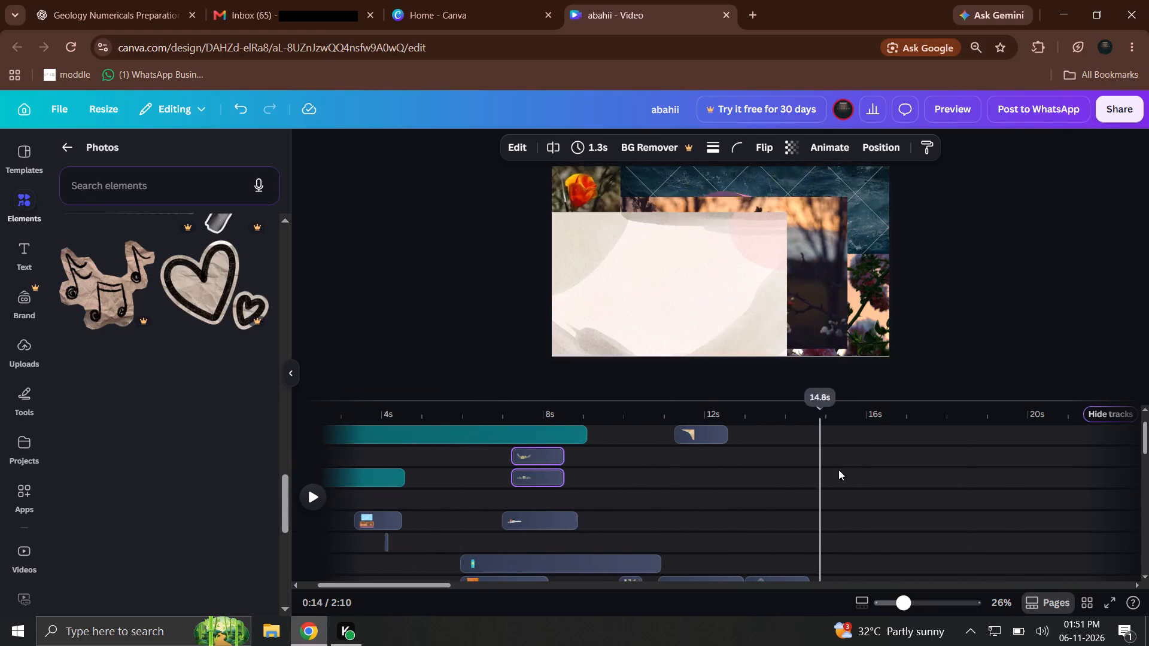
drag(838, 470, 752, 460)
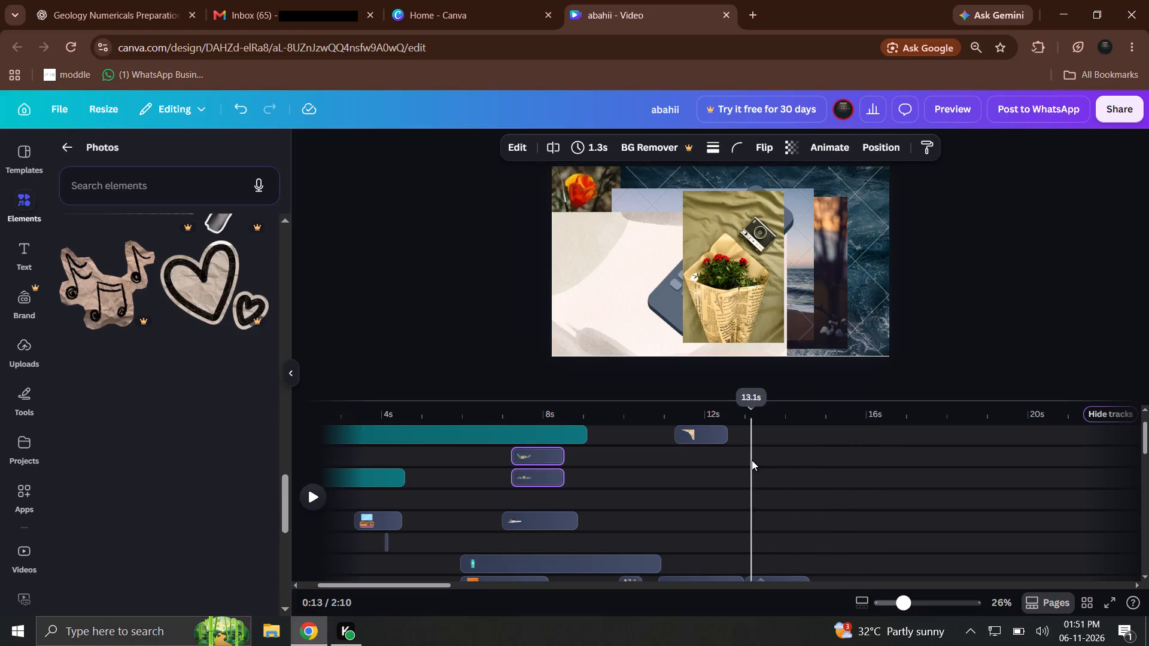
drag(752, 460, 295, 459)
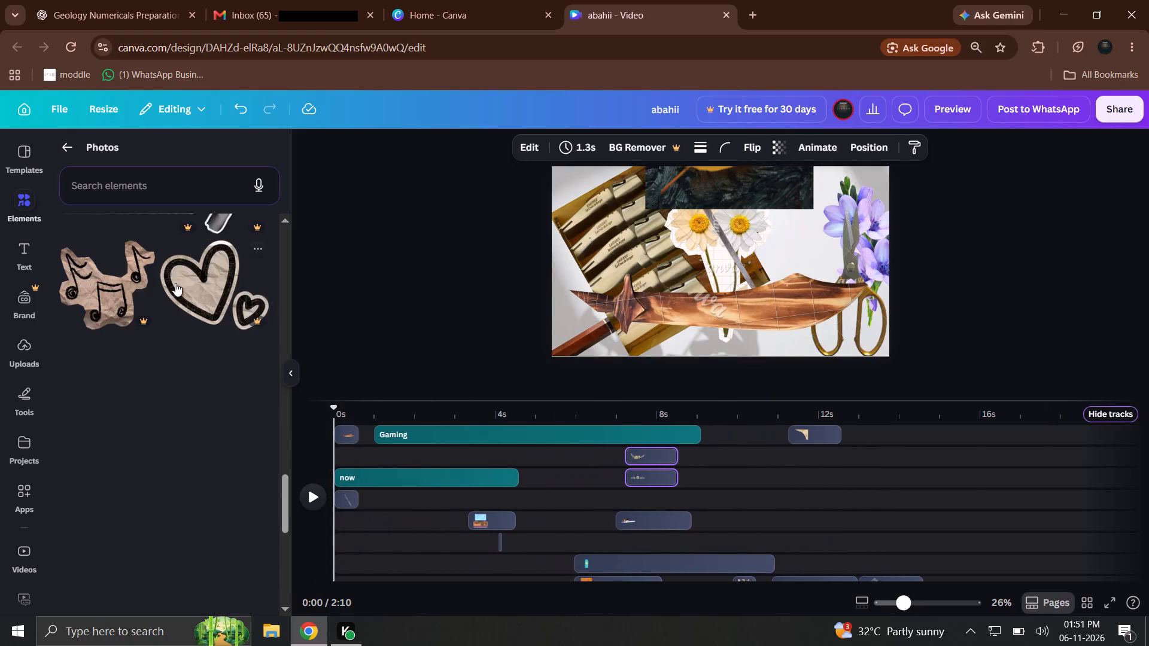
Add the crumpled-paper hearts photo to the timeline at about 10.6 s, shrinking it beside the frame's left edge.
drag(175, 283, 776, 466)
drag(828, 416, 895, 415)
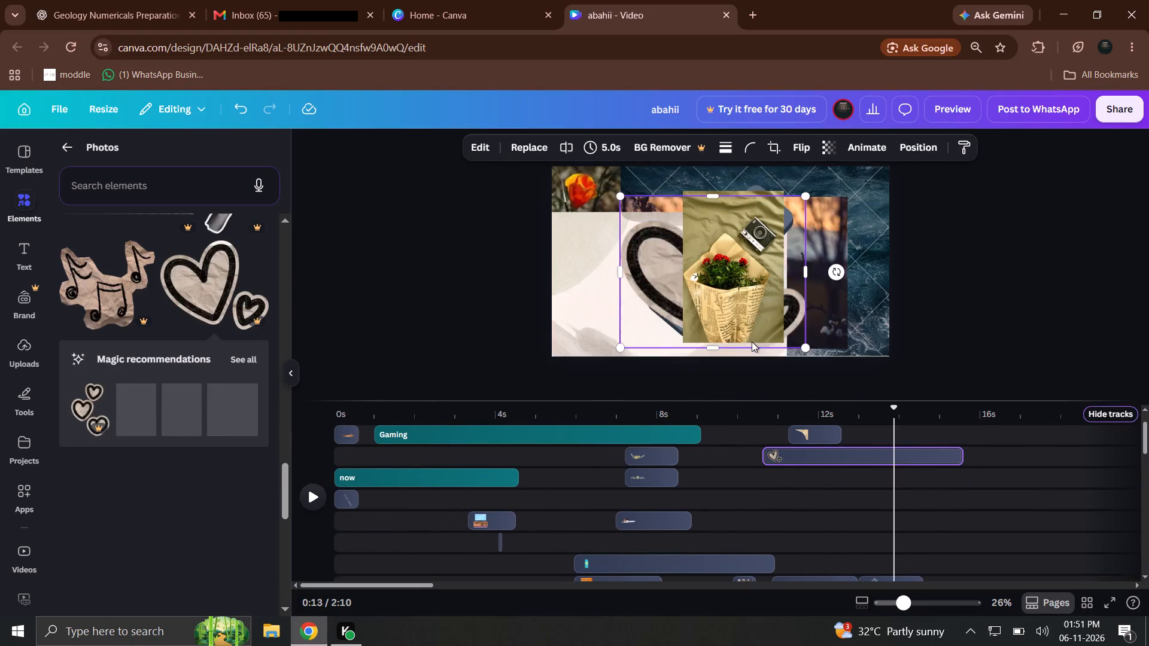
drag(737, 336, 645, 335)
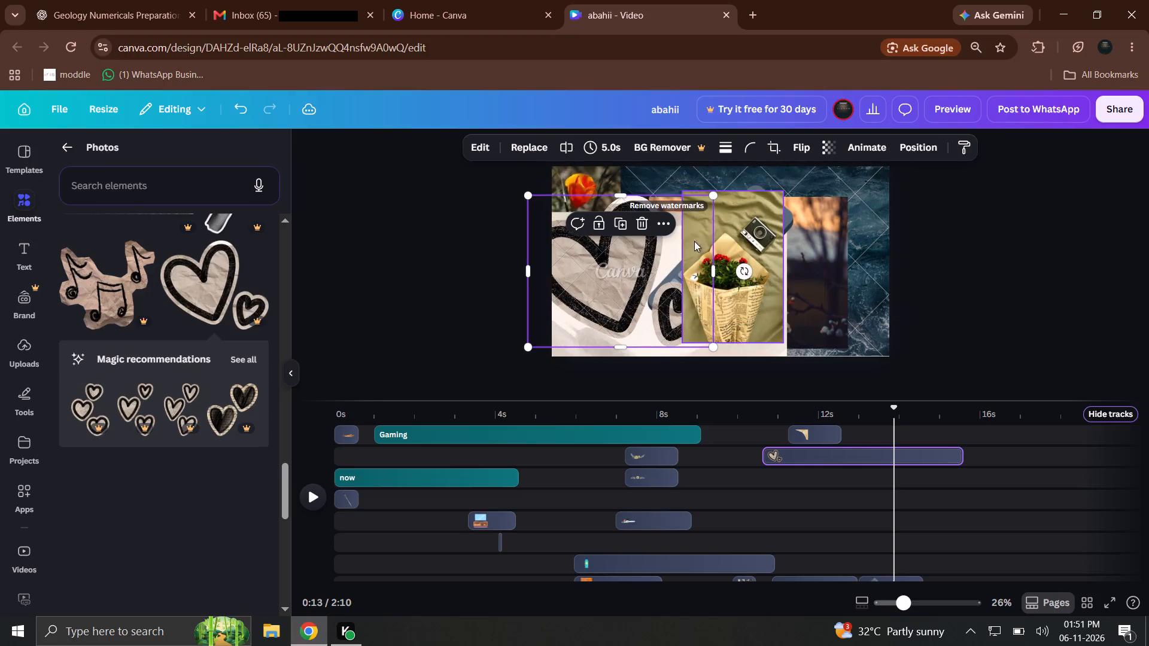
drag(708, 194, 642, 250)
drag(577, 292, 594, 260)
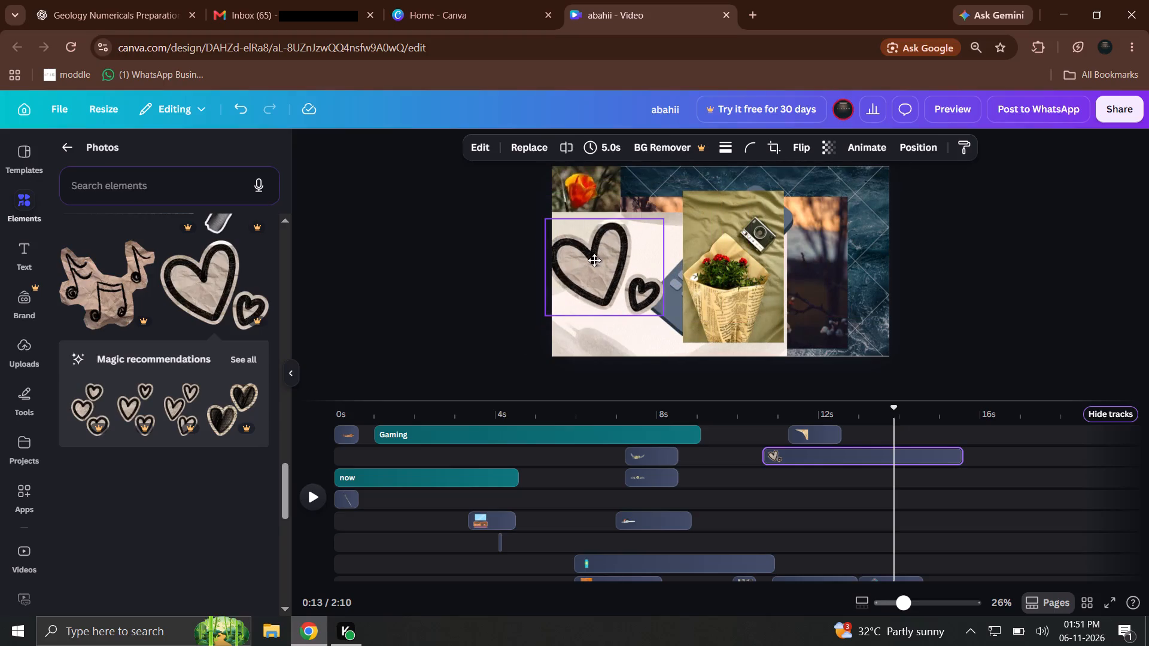
drag(594, 260, 600, 251)
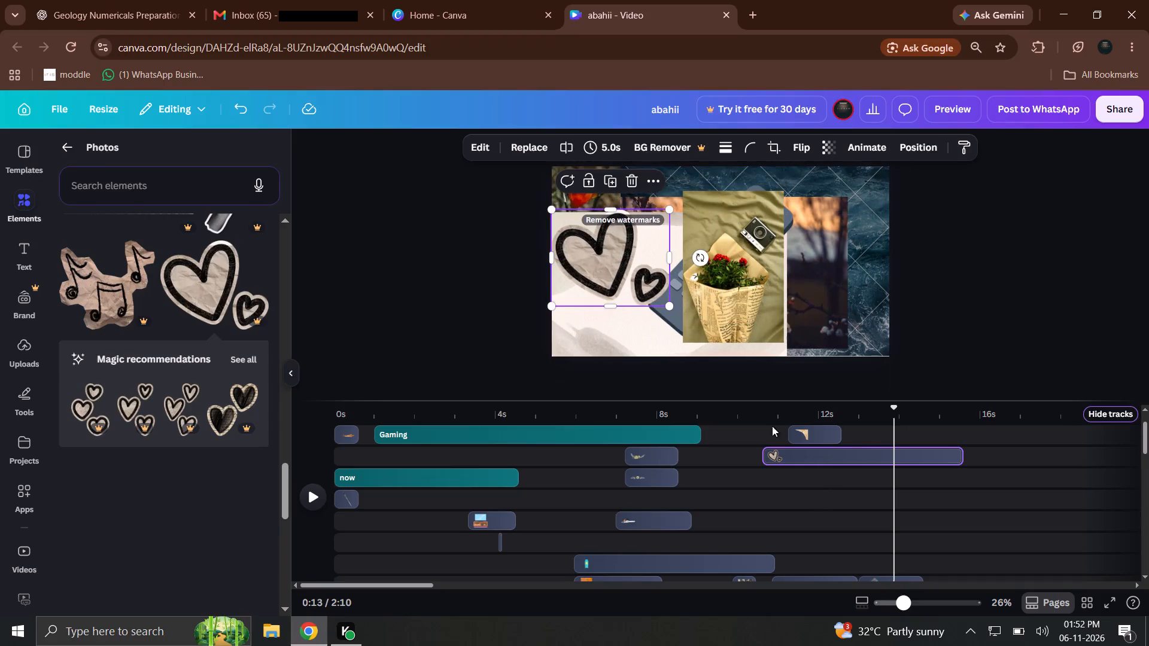
Add the yellow wildflowers and sky photo at about 10.9 s and place it against the frame's right edge.
drag(764, 419, 324, 507)
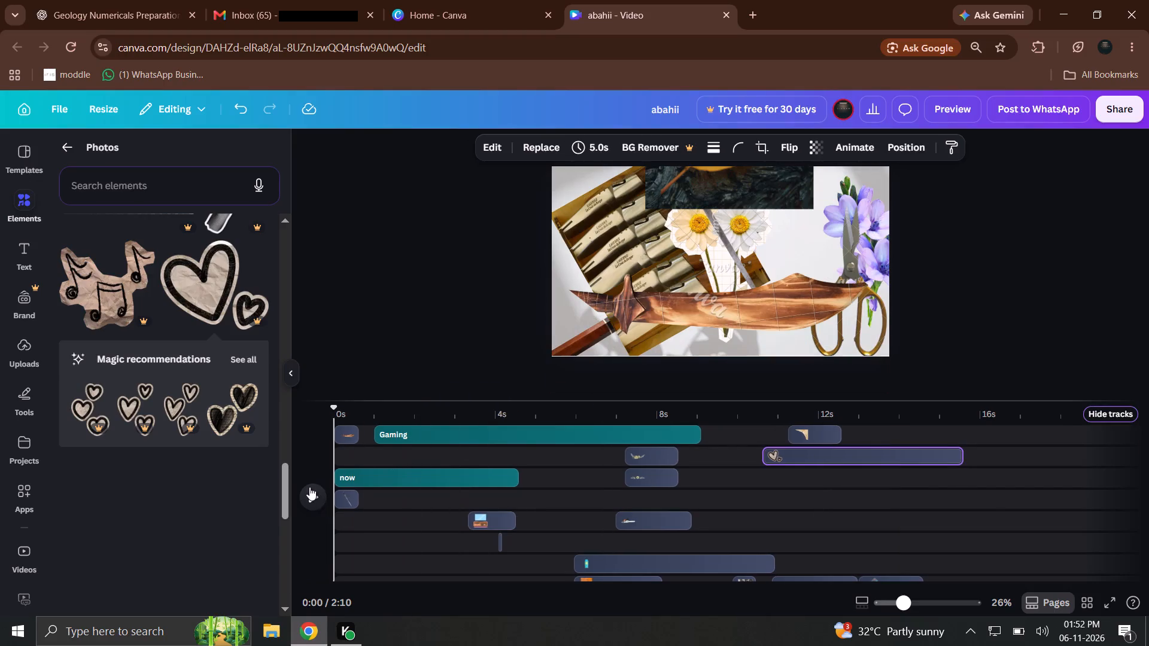
click(309, 486)
scroll(58, 314, up, 8)
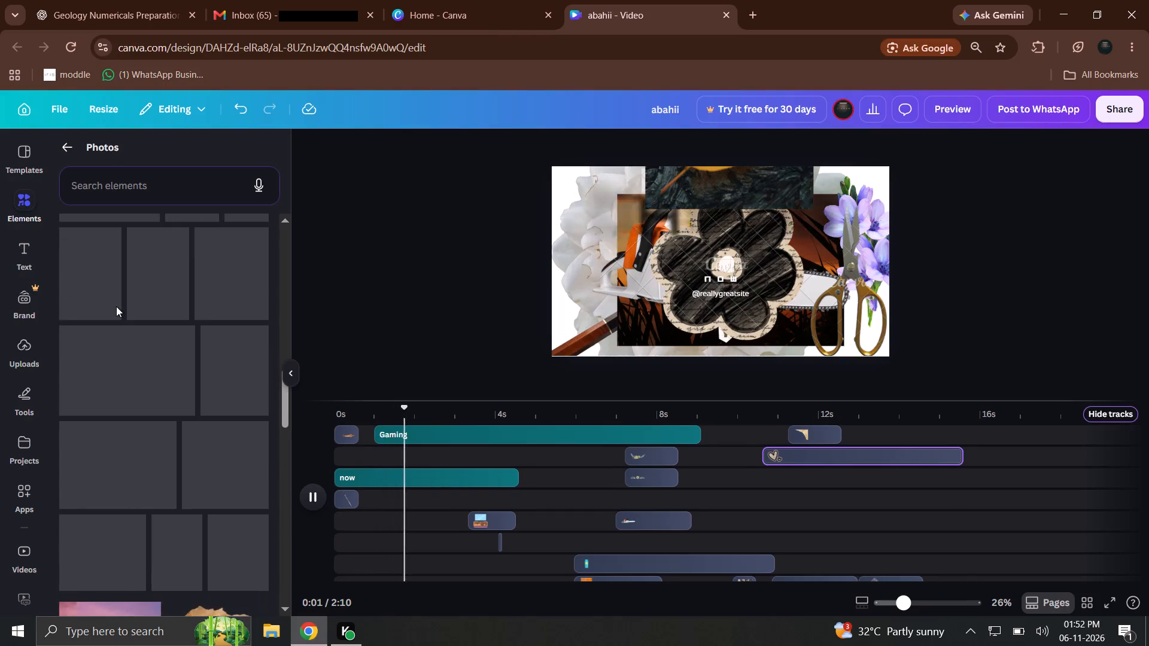
drag(180, 306, 829, 490)
drag(756, 331, 874, 316)
At about 0:10, move the bouquet-and-camera photo to the frame's upper left and the hearts photo to the centre.
drag(750, 313, 747, 312)
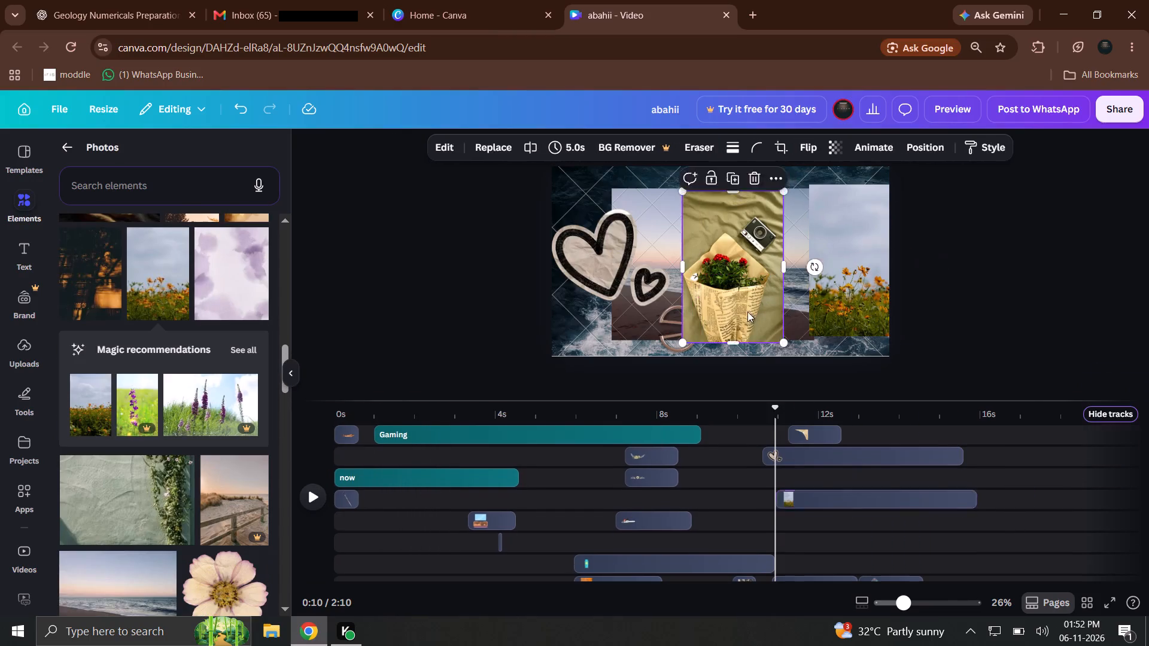
drag(747, 312, 625, 273)
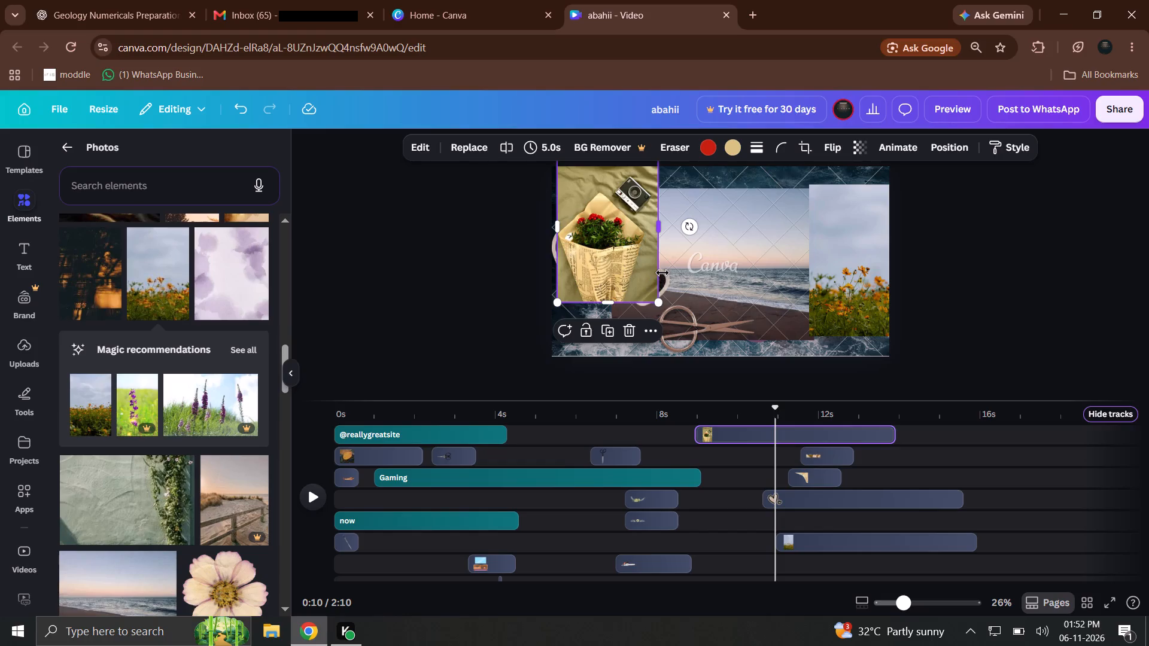
drag(666, 268, 784, 252)
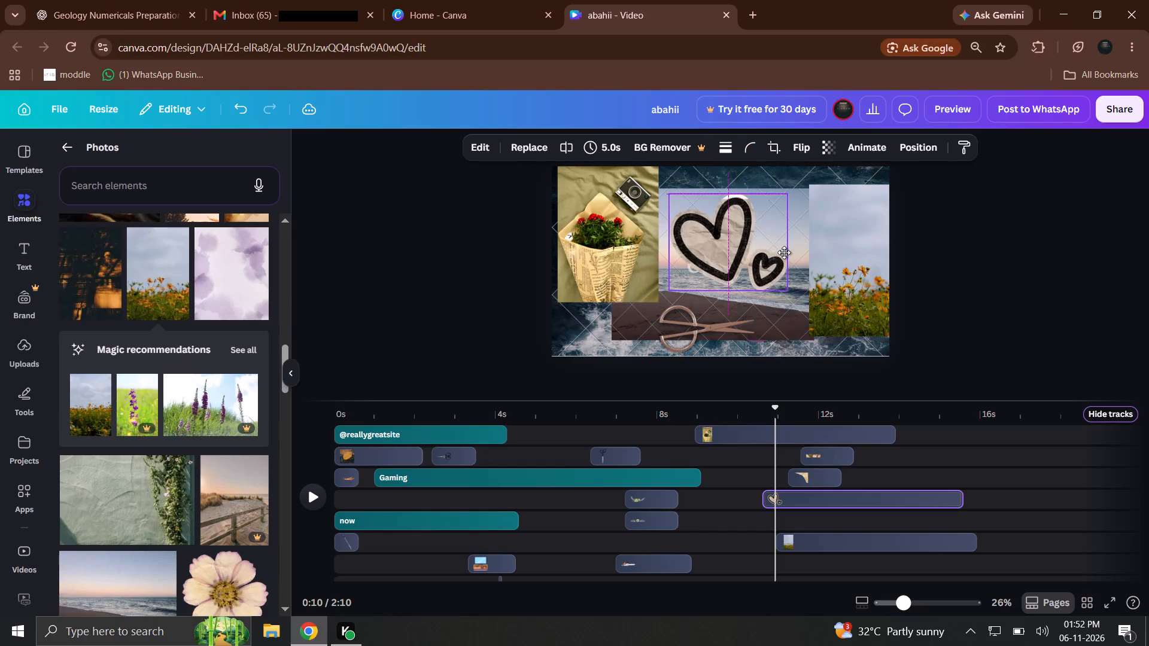
drag(784, 252, 786, 248)
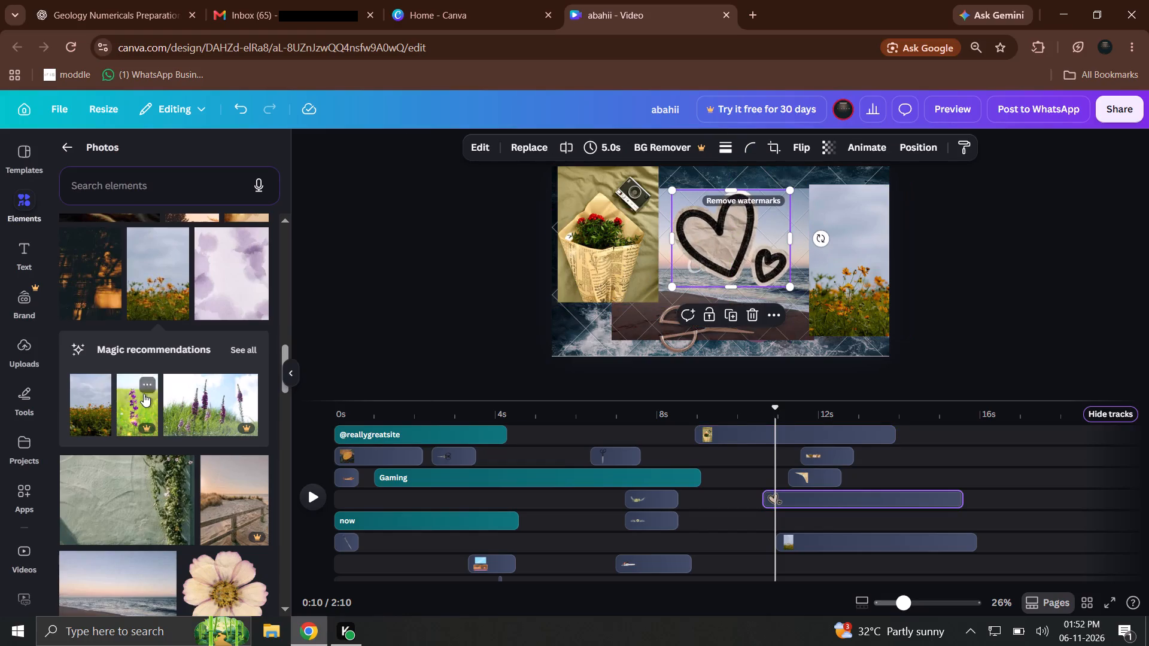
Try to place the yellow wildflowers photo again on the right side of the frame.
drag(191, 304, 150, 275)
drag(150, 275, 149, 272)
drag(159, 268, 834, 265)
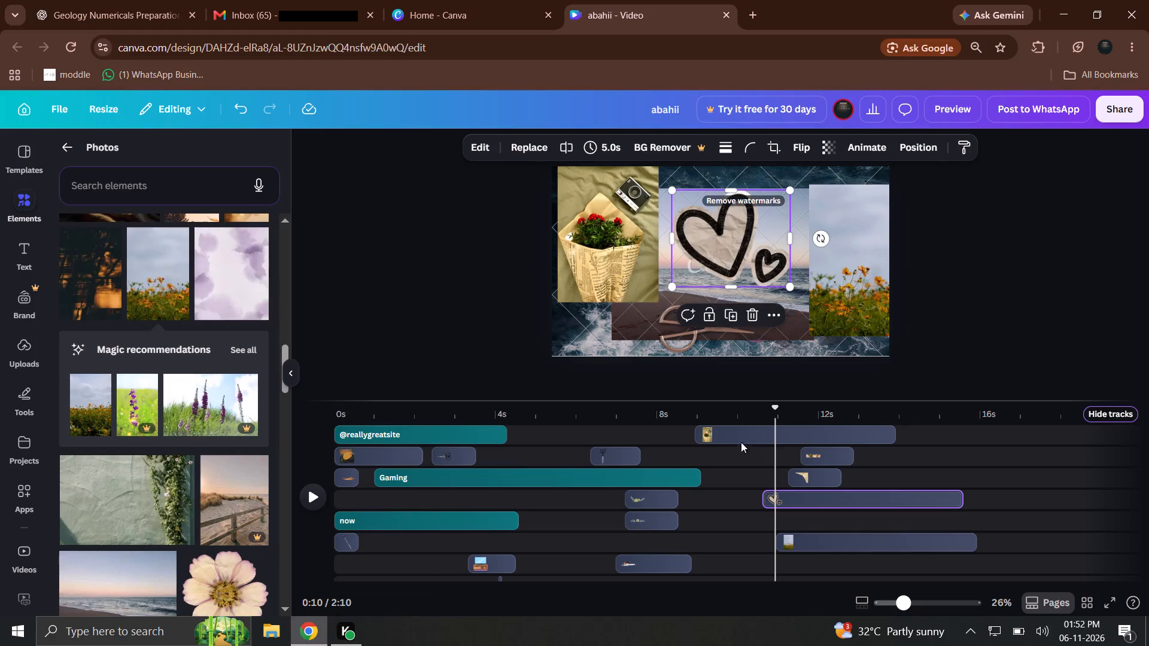
drag(634, 416, 332, 430)
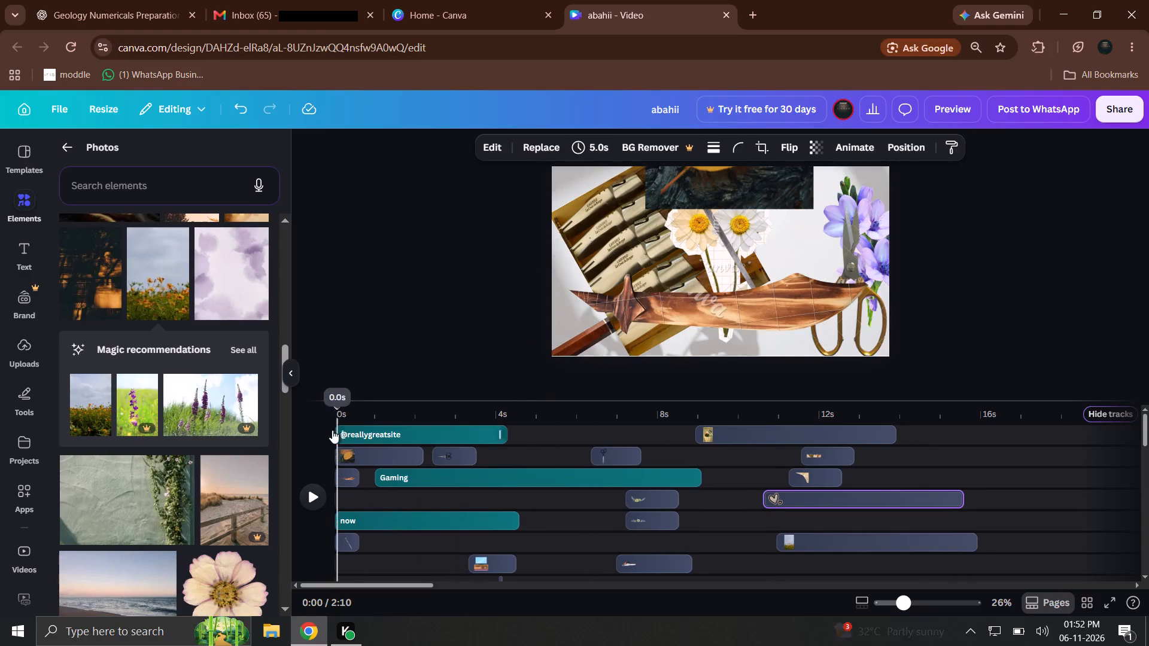
drag(332, 430, 332, 431)
drag(413, 438, 653, 434)
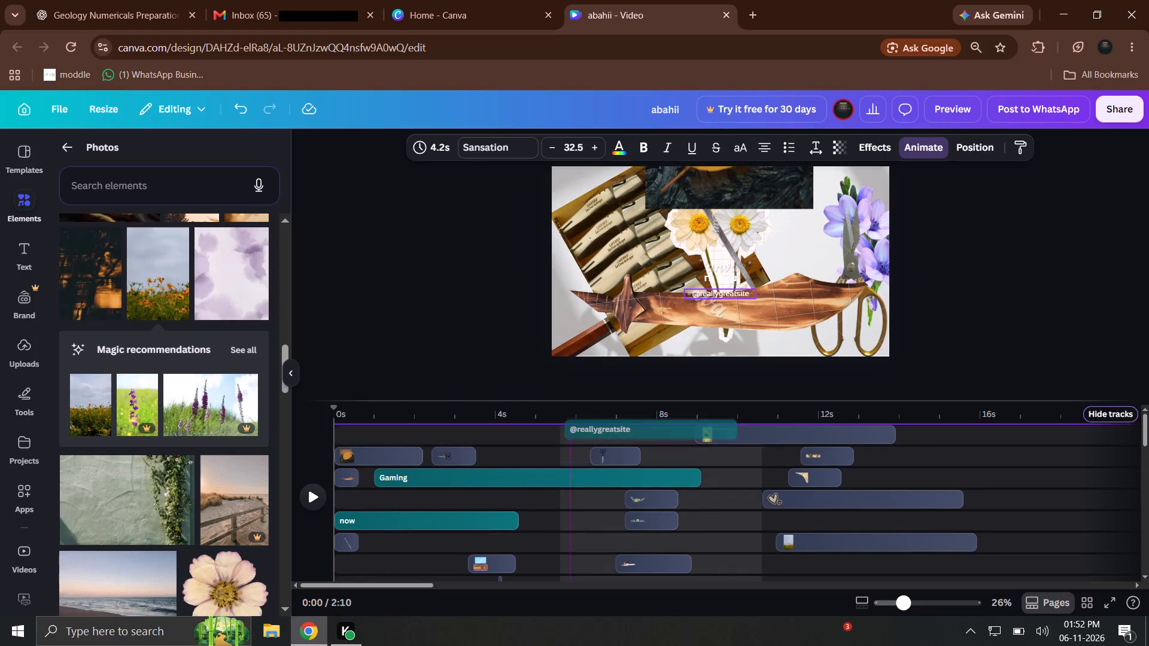
drag(653, 434, 625, 547)
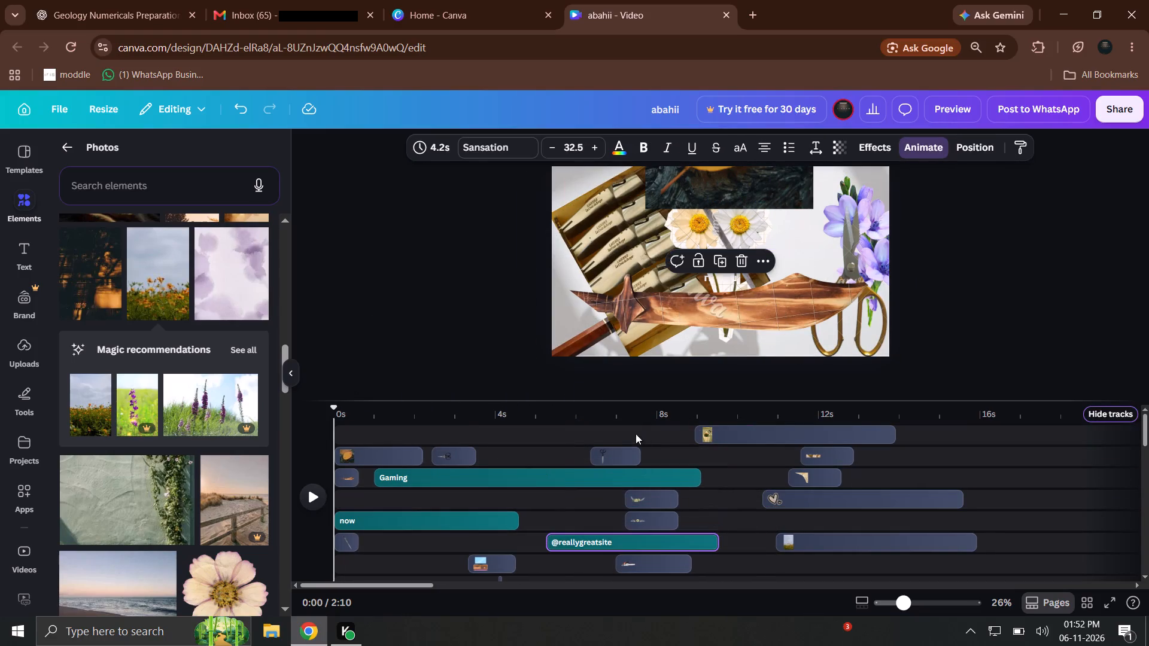
At about 7 s, move the dark photo and the yellow-handled scissors down toward the frame's lower edge.
drag(570, 418, 540, 428)
click(624, 420)
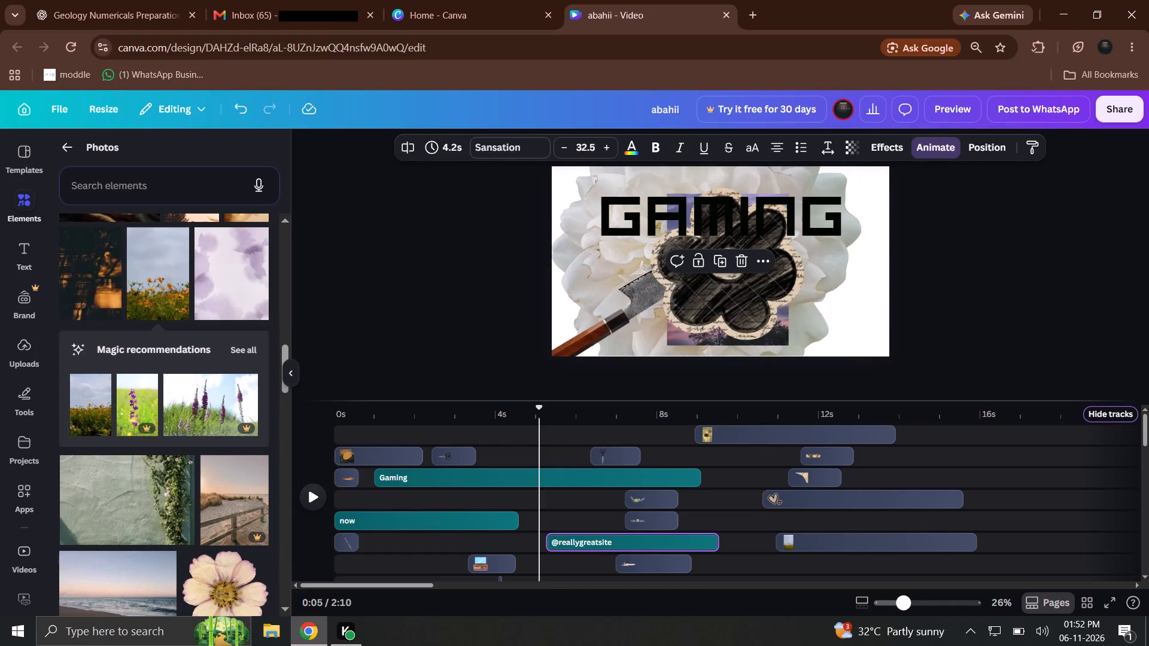
drag(679, 234, 746, 285)
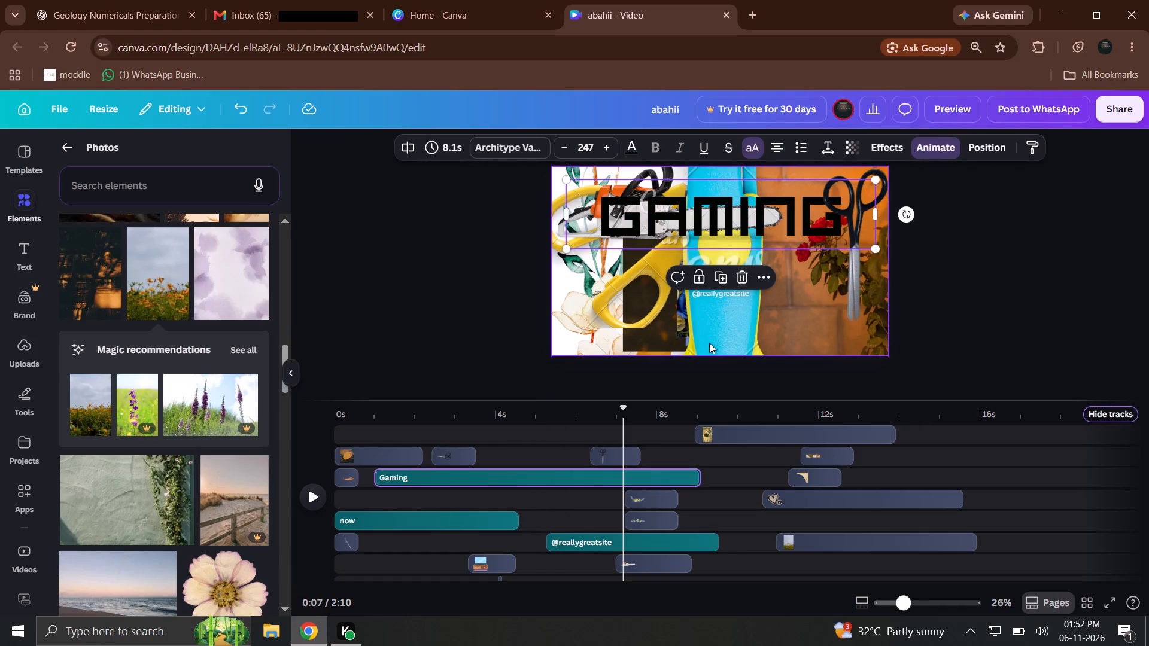
drag(671, 325, 622, 355)
drag(640, 292, 595, 458)
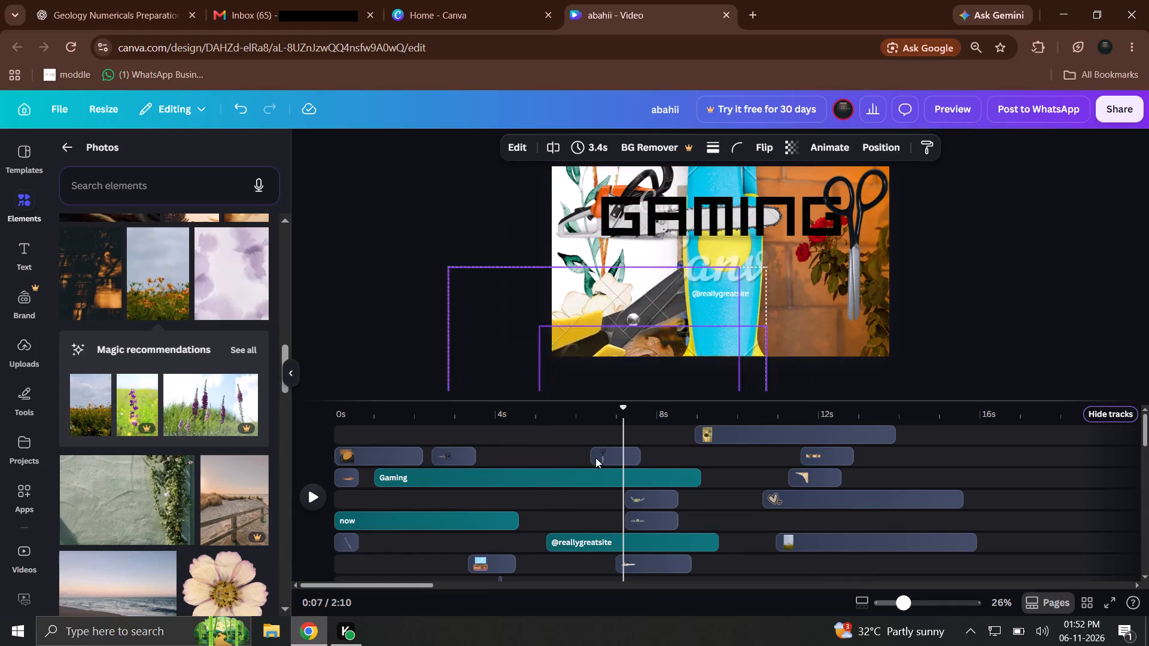
drag(595, 458, 859, 577)
Add the photo of white daisies on a brown background to the timeline at about 10.5 s.
click(344, 410)
click(314, 513)
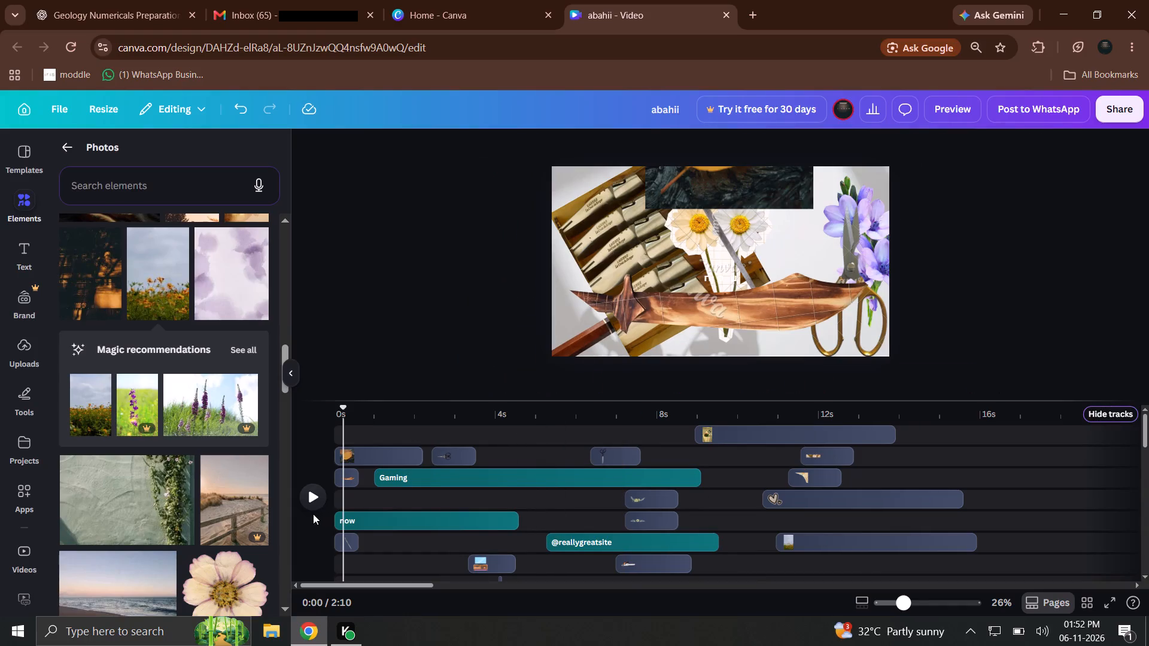
click(312, 513)
click(314, 494)
scroll(214, 389, down, 5)
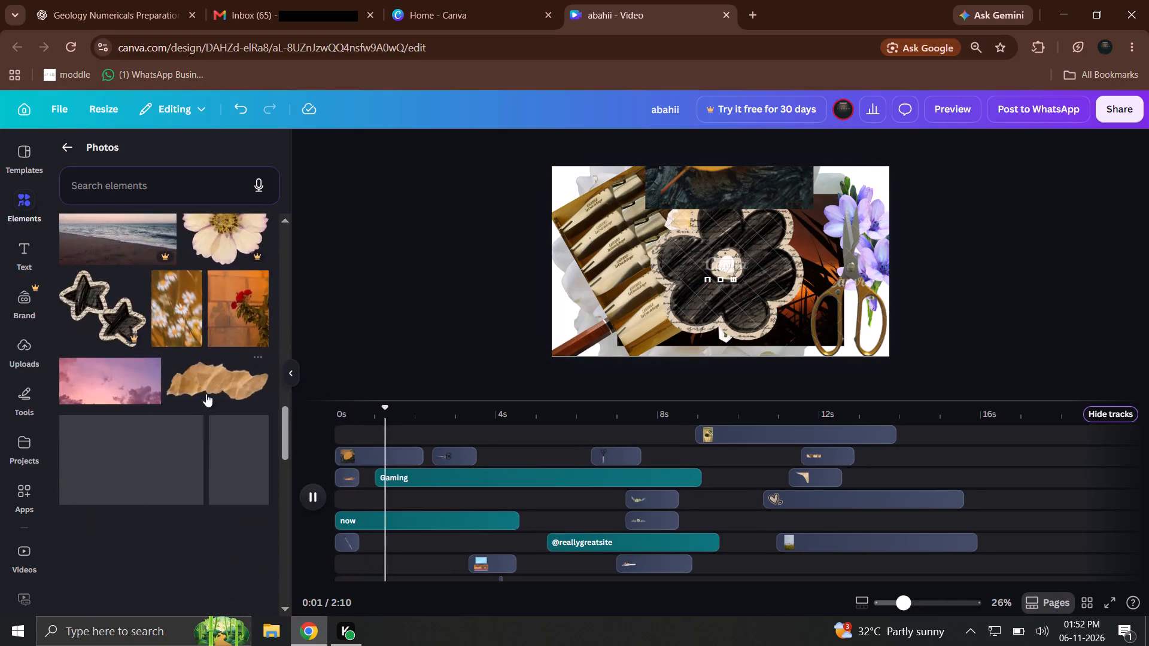
drag(200, 319, 807, 520)
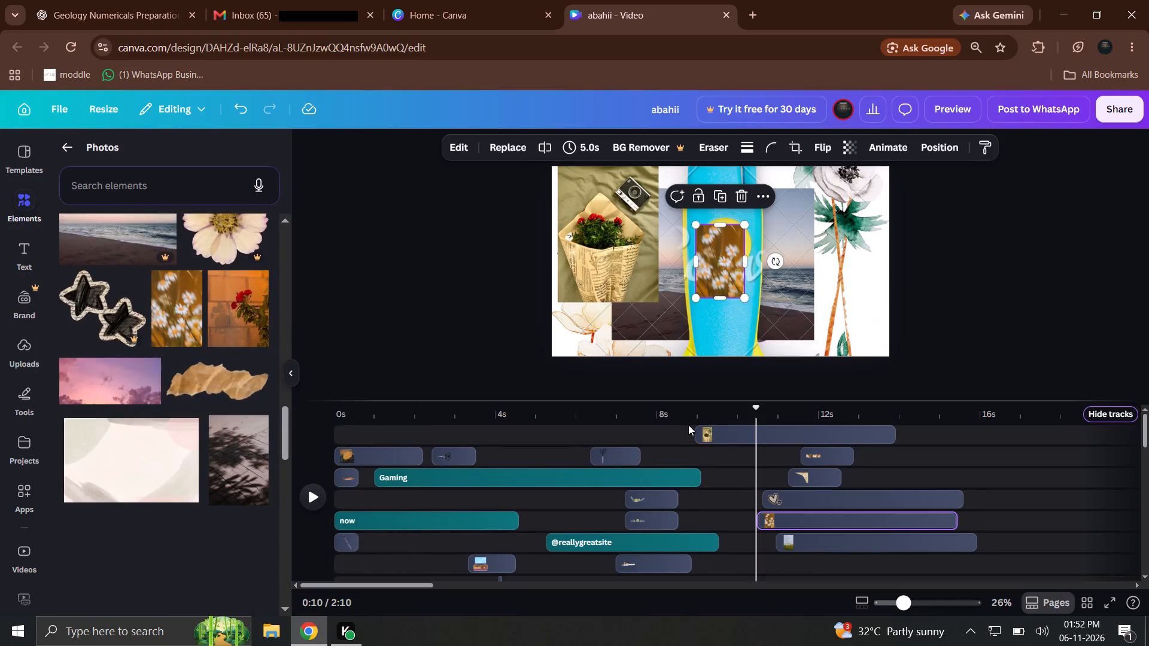
Add the recommended photo of daisies against a blue sky to the timeline at about 17.7 s.
drag(681, 425, 647, 419)
click(643, 420)
drag(169, 440, 1102, 483)
Add the torn brown kraft paper photo to the timeline at about 1.4 s, below the Gaming title's track.
drag(896, 403, 483, 391)
drag(396, 426, 337, 428)
click(303, 493)
drag(245, 501, 470, 472)
drag(355, 391, 290, 377)
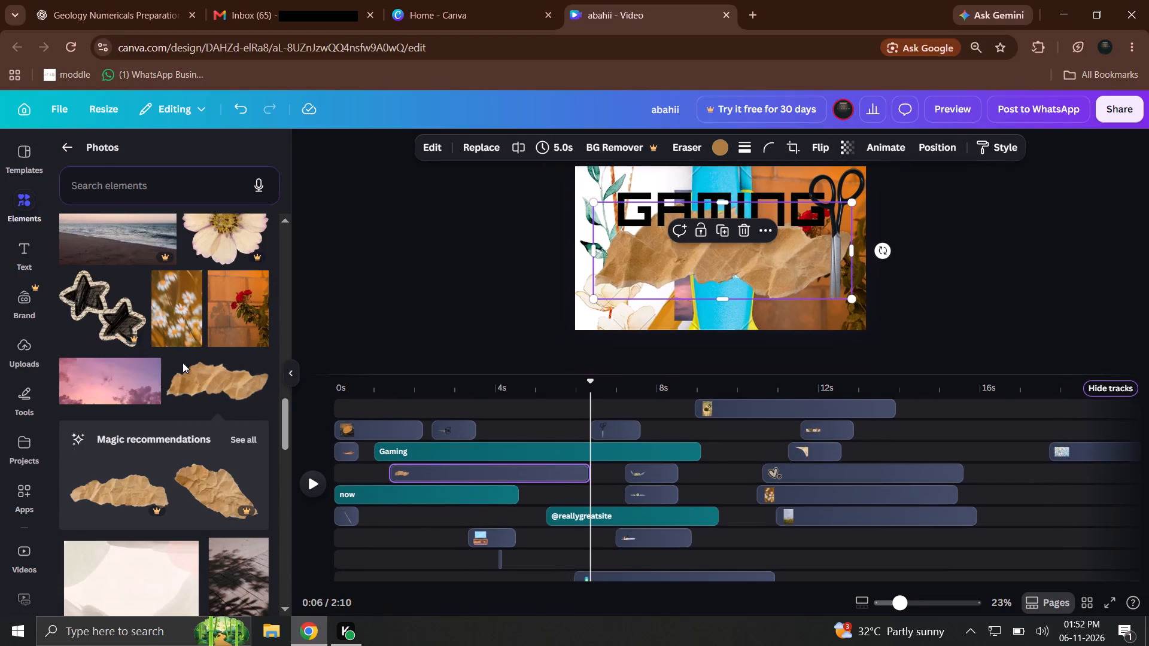
Add the plaid tape photo to the top timeline track at about 3.5 s.
scroll(160, 382, down, 4)
drag(156, 364, 708, 428)
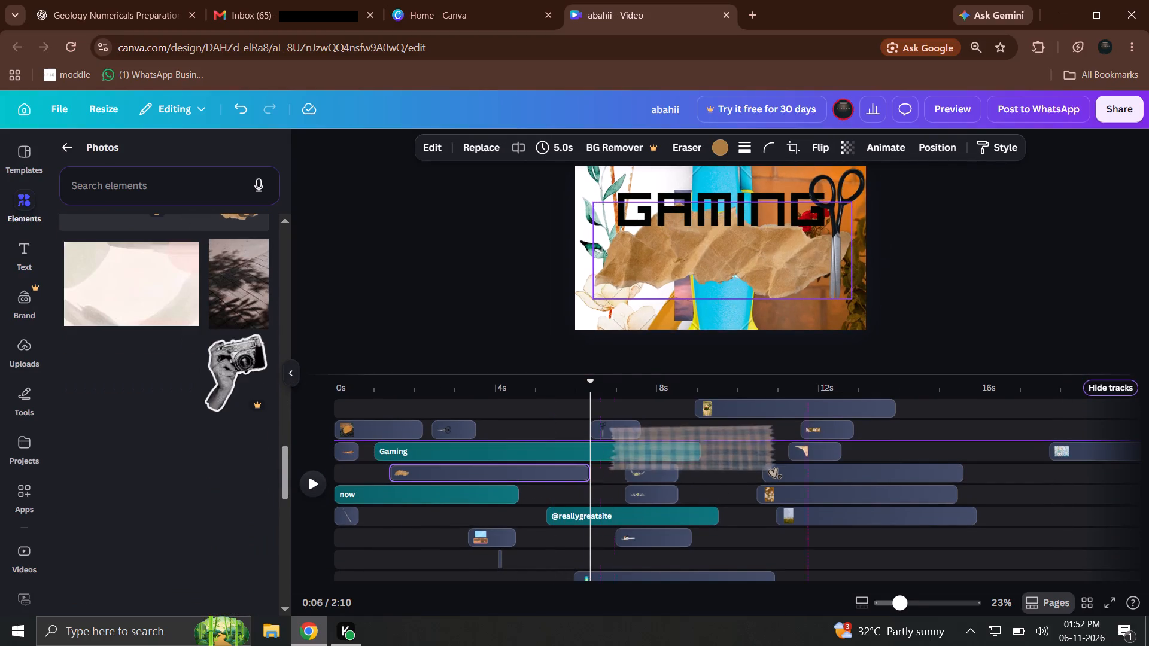
drag(708, 428, 579, 409)
drag(422, 392, 375, 393)
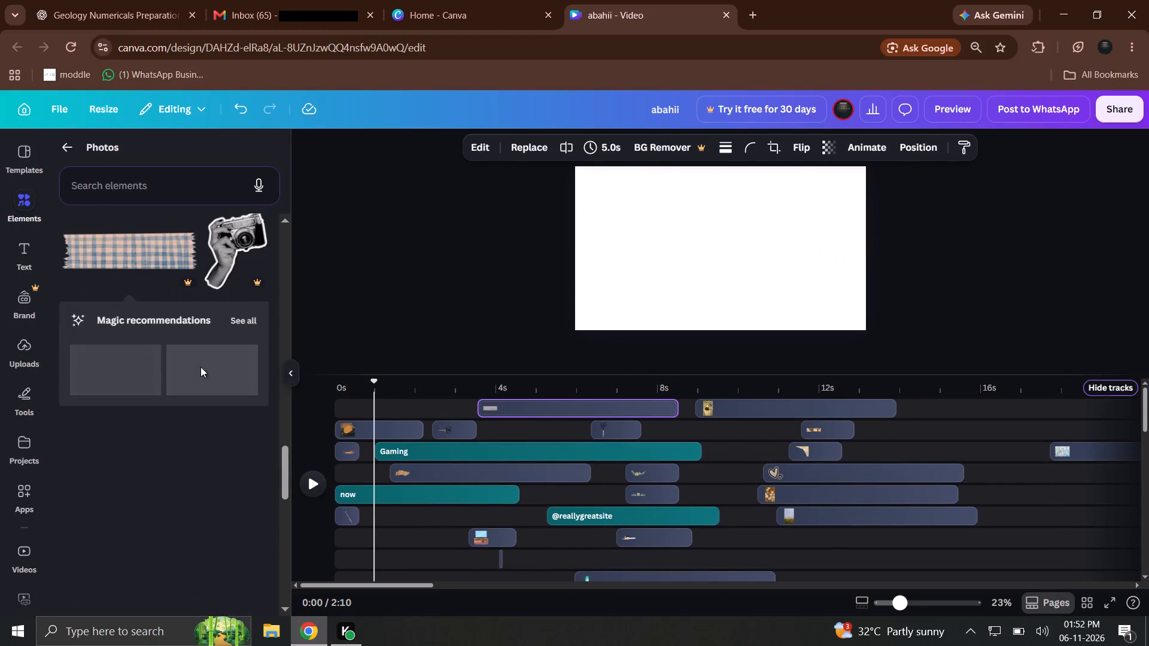
Add the airplane window sunset photo at about 13.9 s and place it beside the wildflowers, right of the frame's centre.
scroll(169, 383, down, 3)
drag(176, 364, 207, 379)
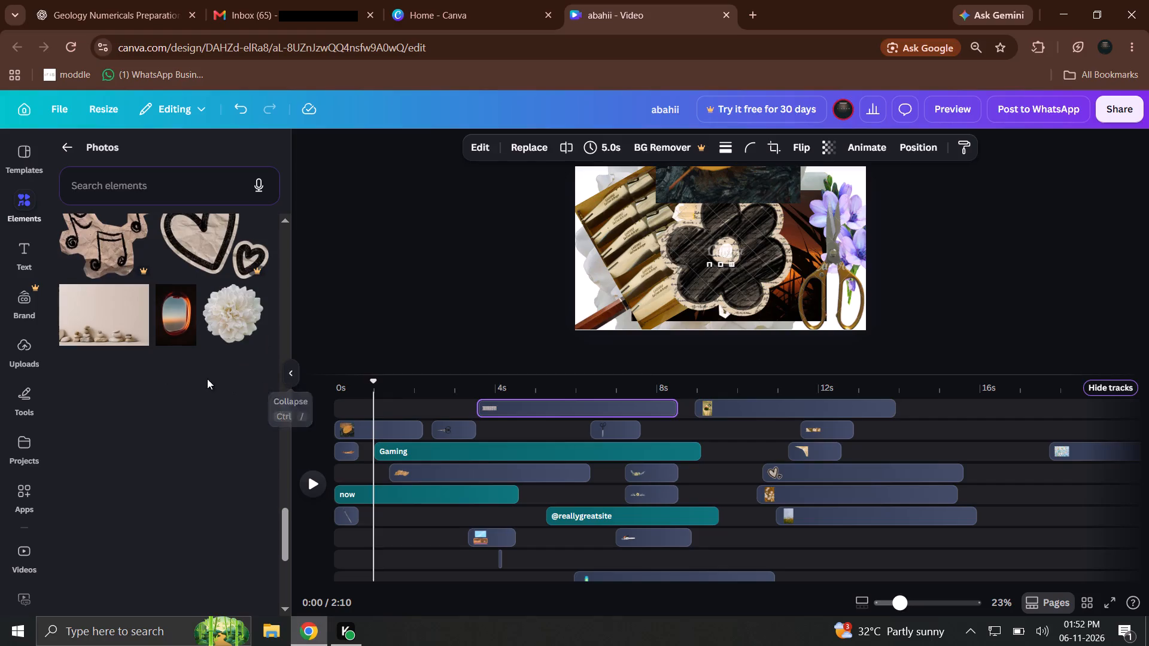
drag(207, 379, 196, 354)
drag(170, 310, 910, 421)
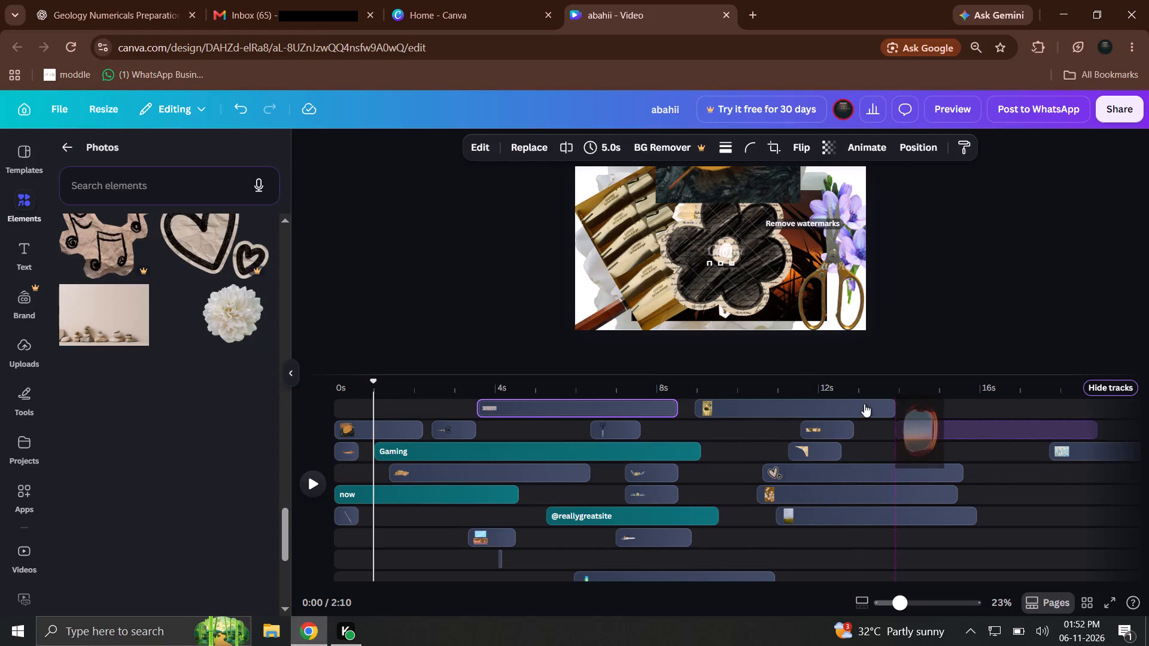
drag(780, 377, 962, 394)
drag(713, 270, 706, 266)
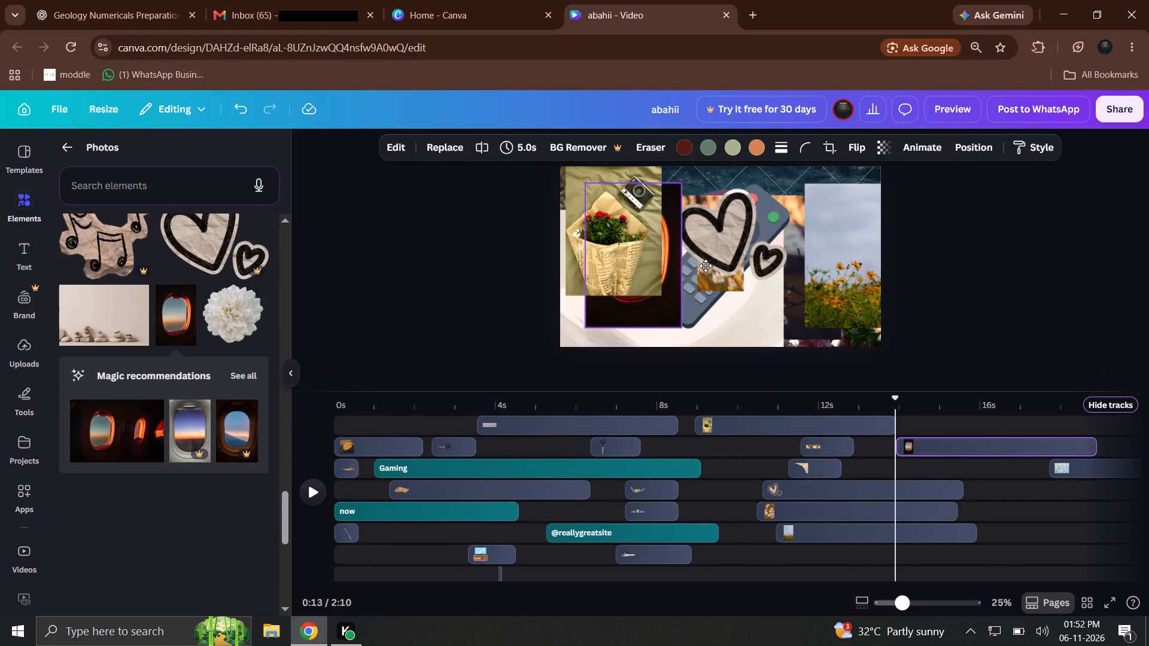
drag(706, 266, 719, 283)
drag(727, 281, 747, 261)
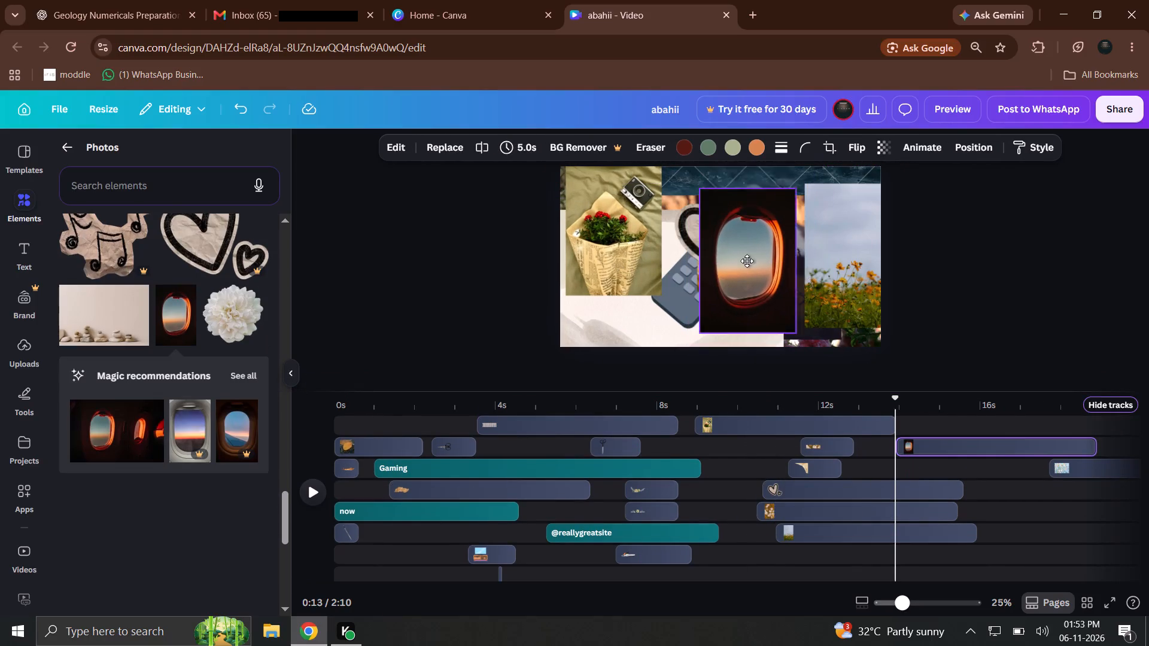
drag(747, 261, 756, 248)
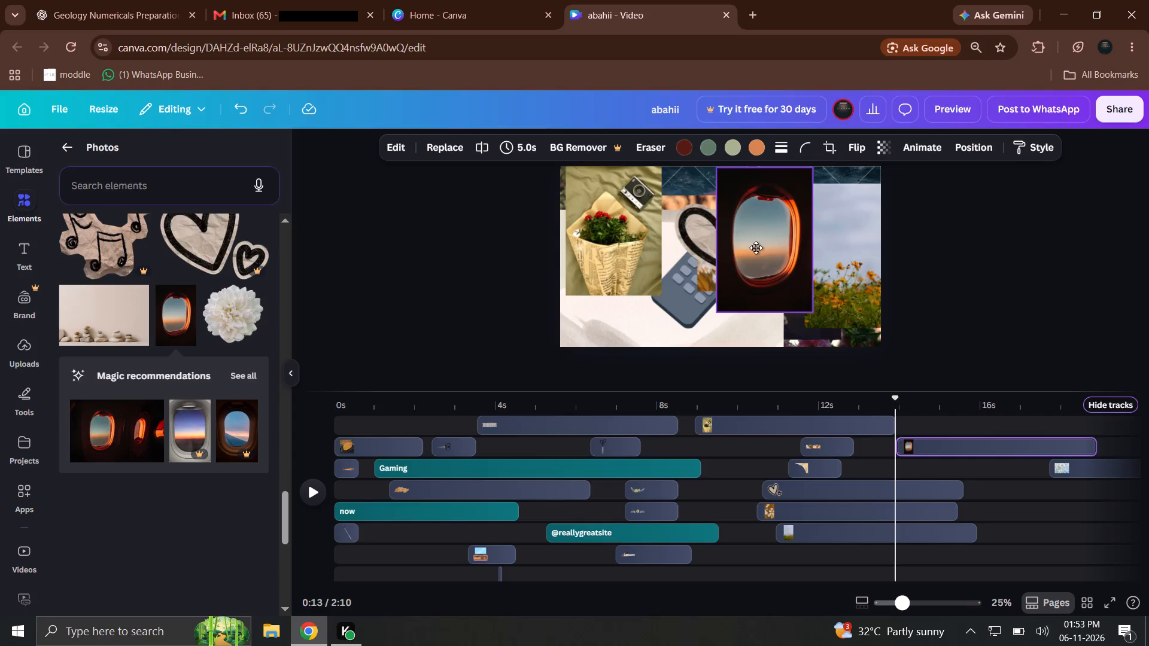
drag(756, 248, 753, 255)
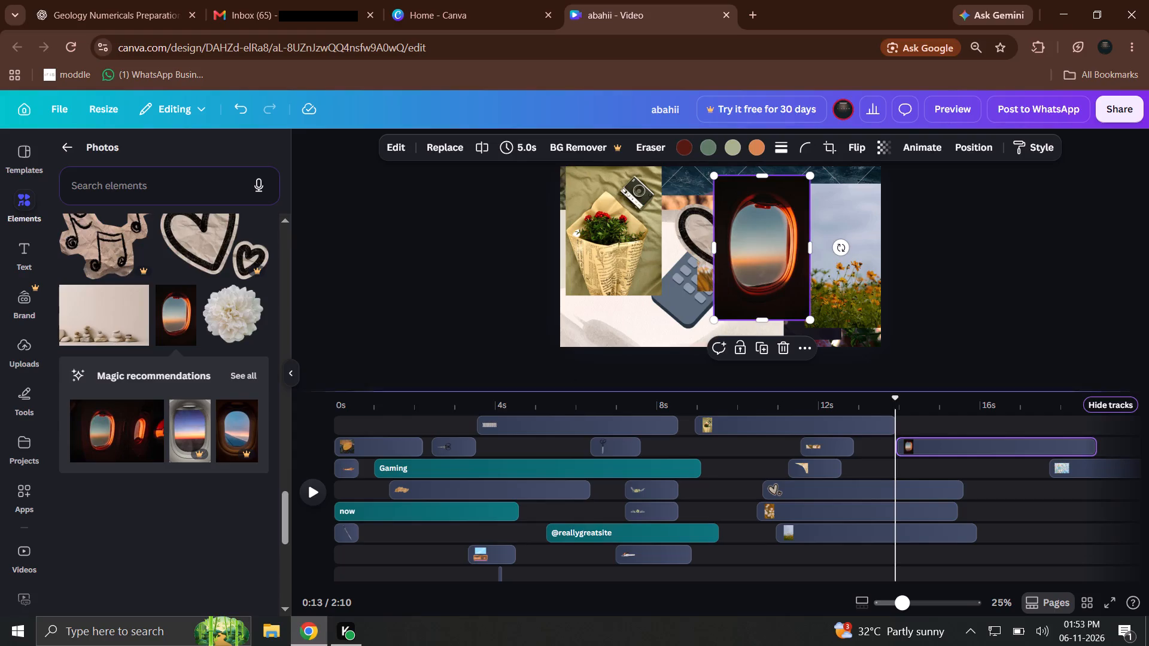
Move the leaf-shadow photo's clip to a lower track and extend it to 10.1 s, starting at about 22.4 s.
drag(648, 407, 388, 401)
click(317, 502)
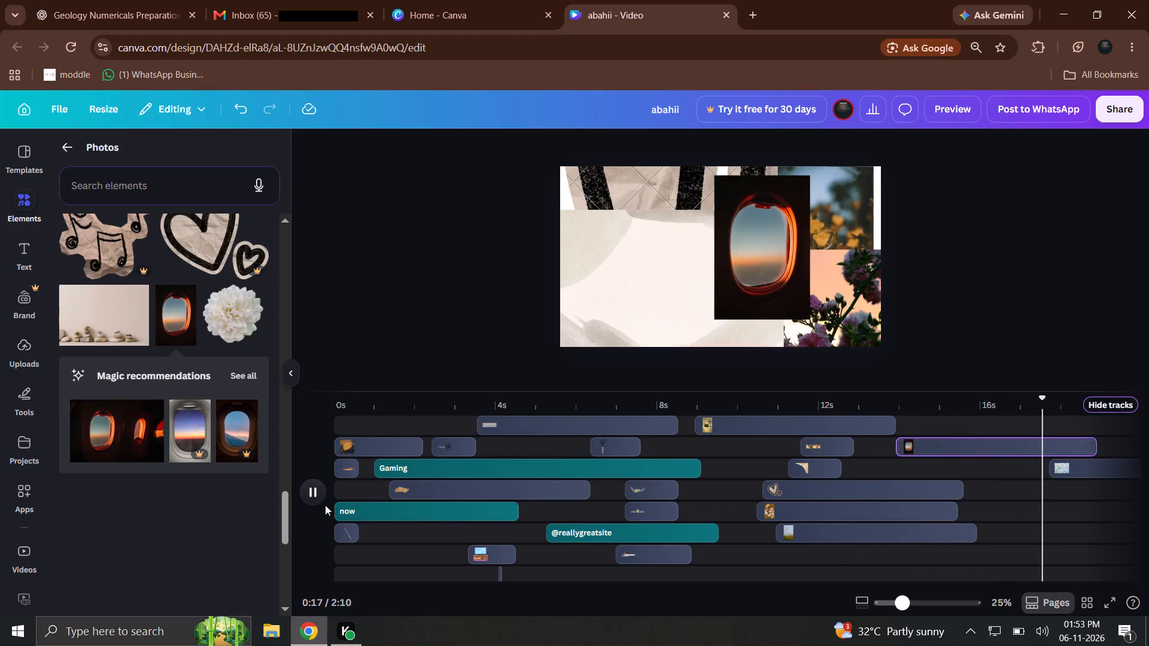
click(326, 506)
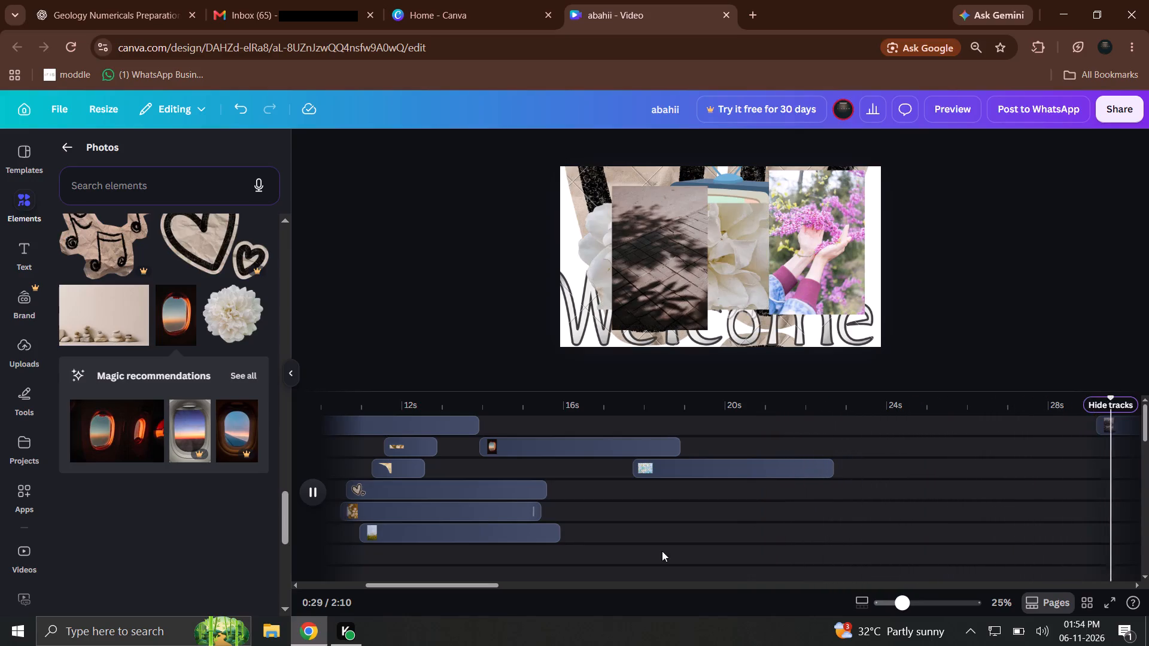
drag(737, 510, 660, 401)
drag(717, 426, 564, 501)
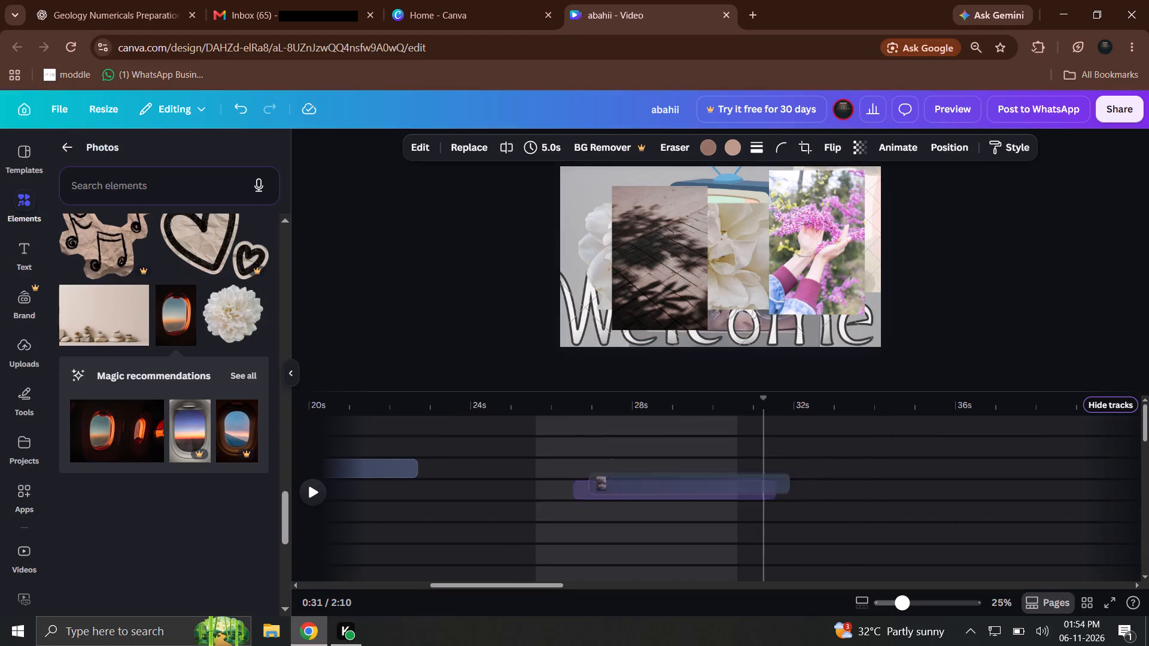
drag(564, 501, 469, 517)
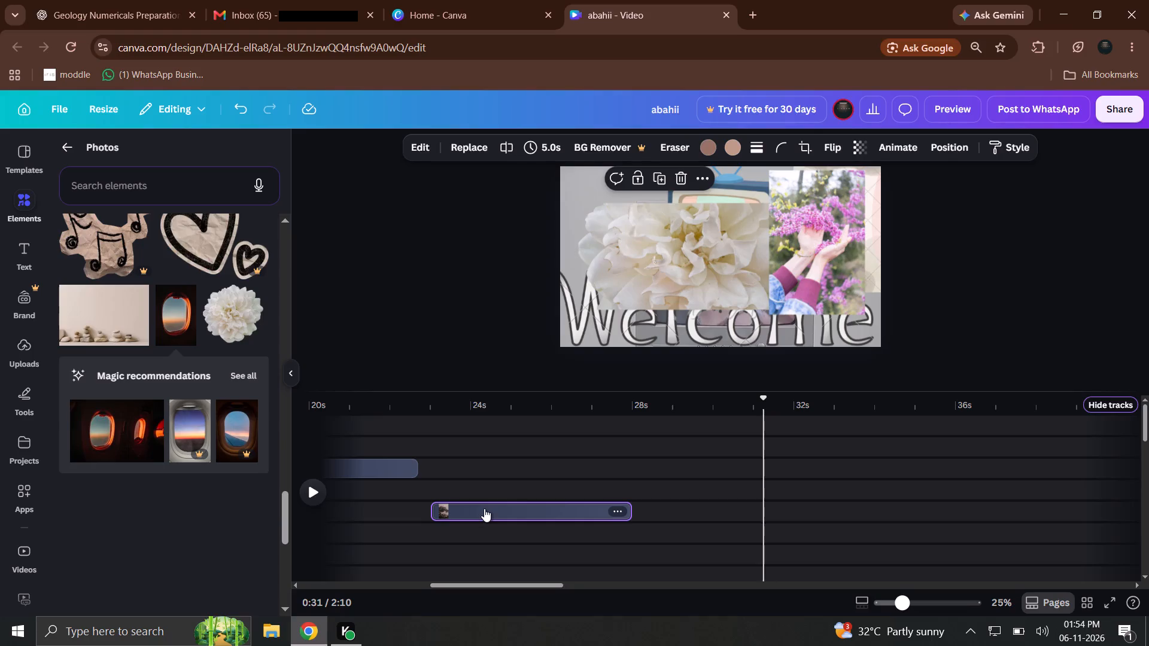
drag(484, 508, 564, 516)
drag(570, 513, 671, 506)
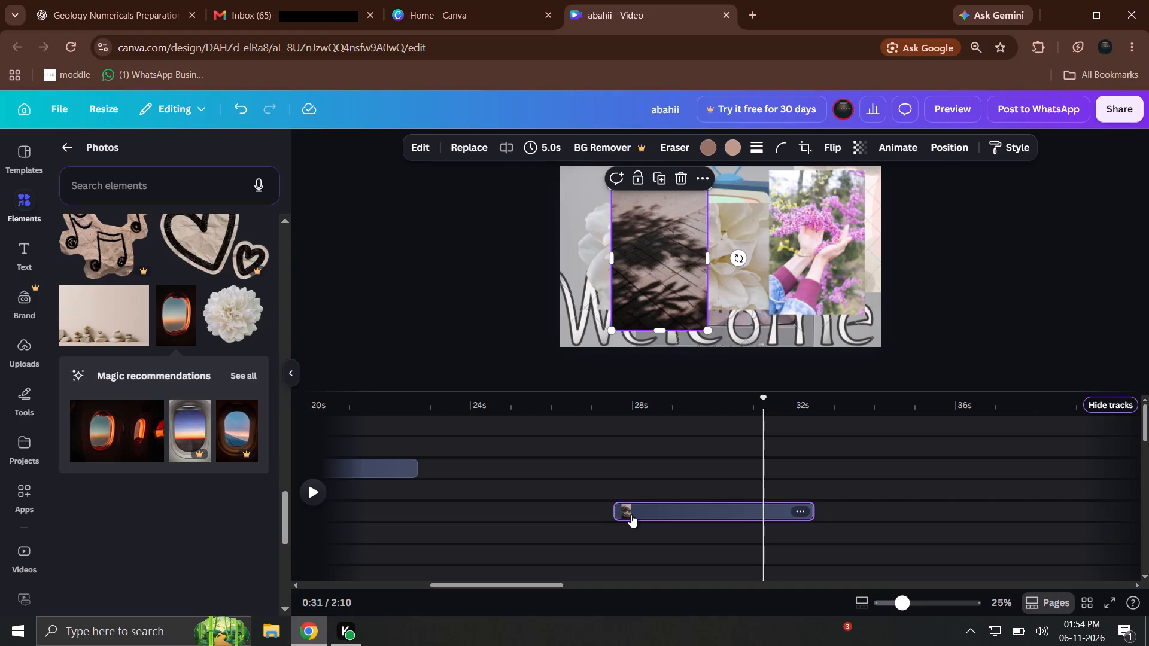
drag(618, 505, 411, 440)
Extend the blue-sky daisies clip to 14.2 s and move the photo to the frame's upper left corner.
drag(414, 462, 660, 473)
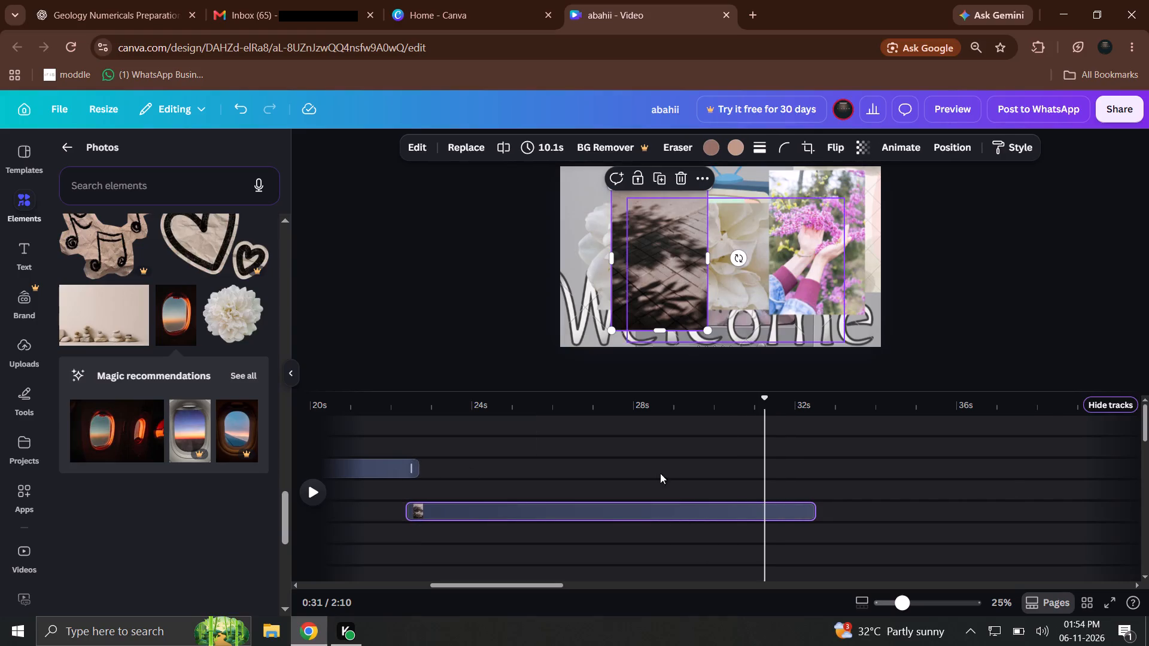
drag(660, 473, 786, 463)
drag(648, 305, 604, 269)
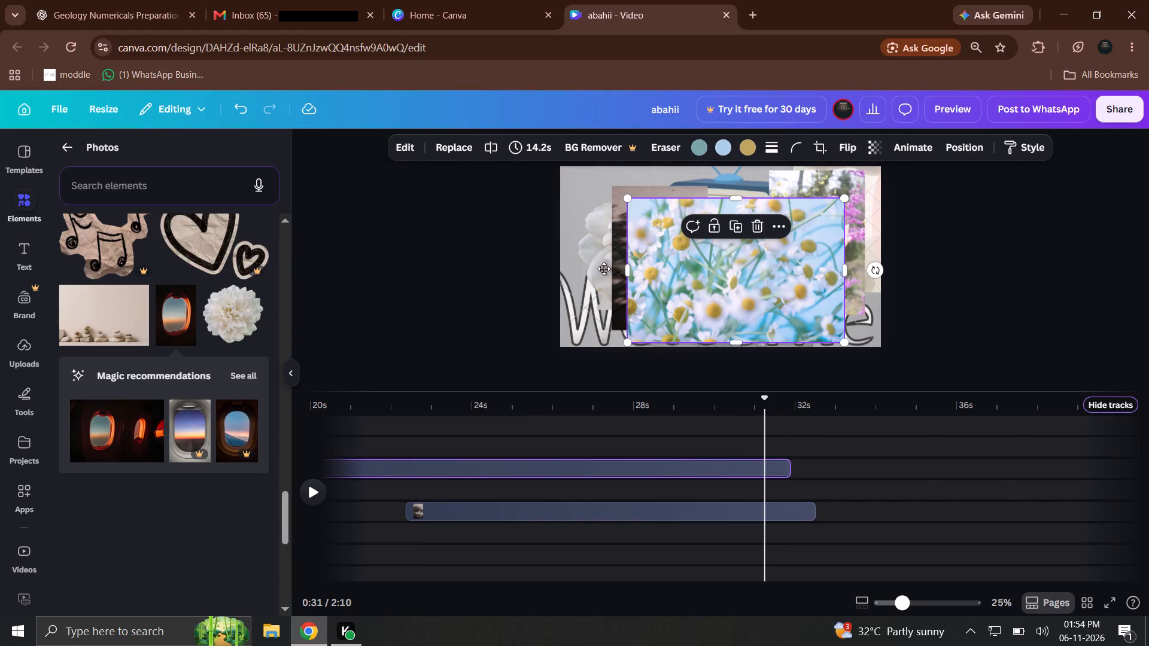
drag(604, 269, 547, 244)
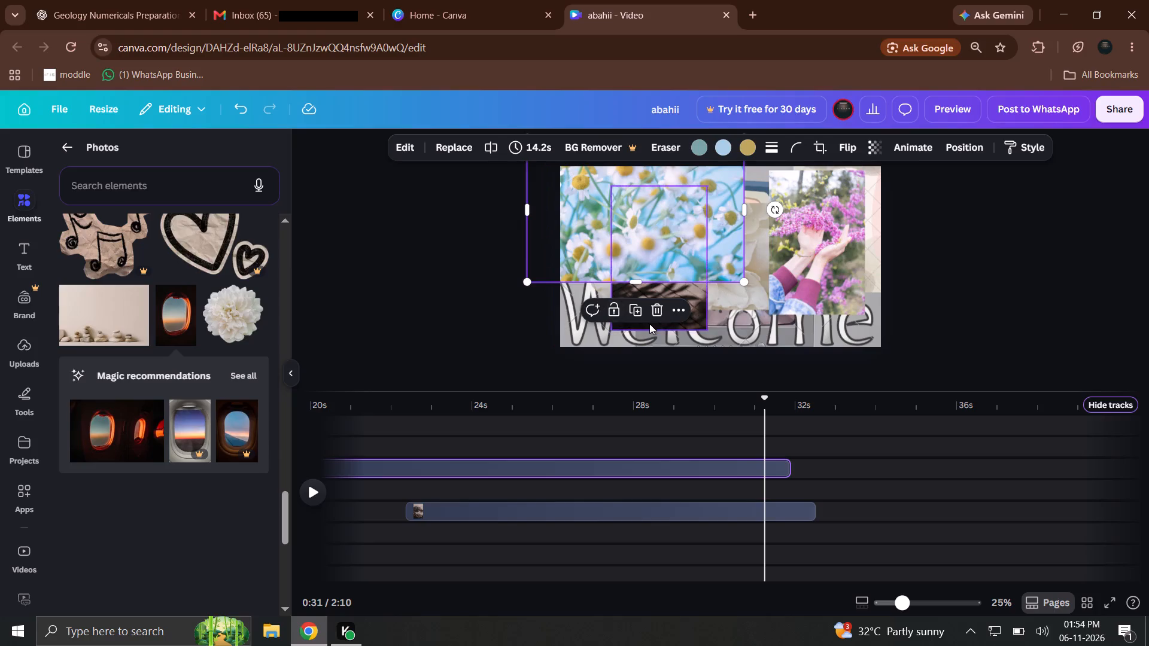
Move the leaf-shadow photo to the right side of the frame, over the pink blossoms photo.
click(693, 327)
drag(691, 310, 855, 300)
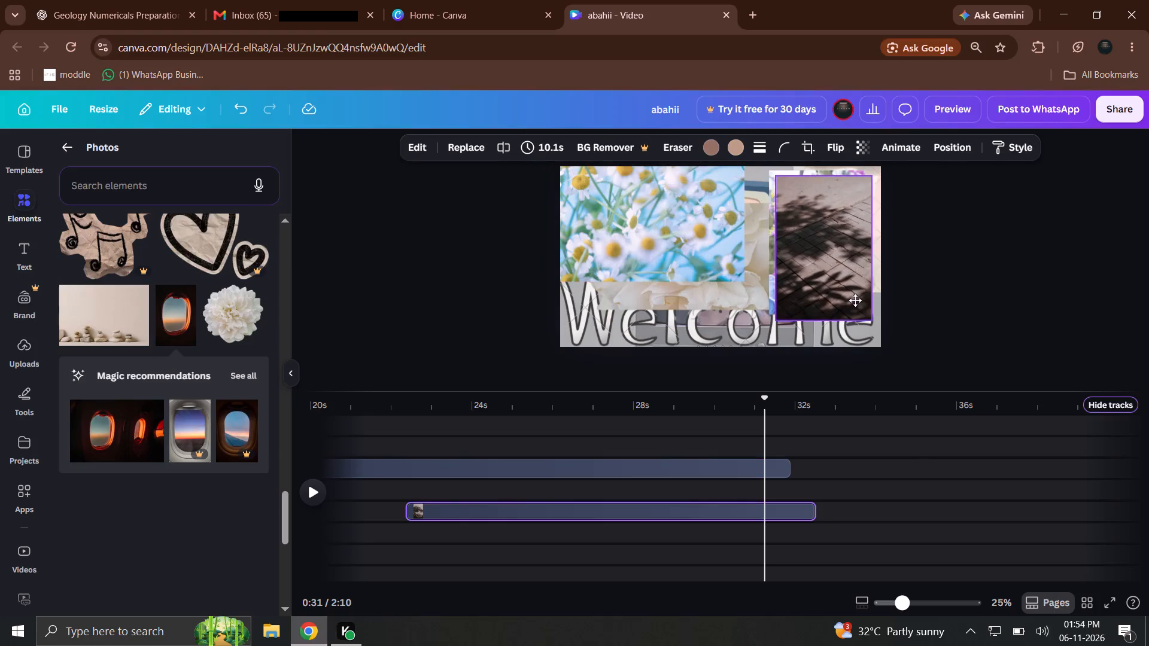
drag(855, 300, 850, 292)
Add the airplane window photo a second time, on the top track at about 28.6 s, and play the section.
drag(463, 403, 390, 406)
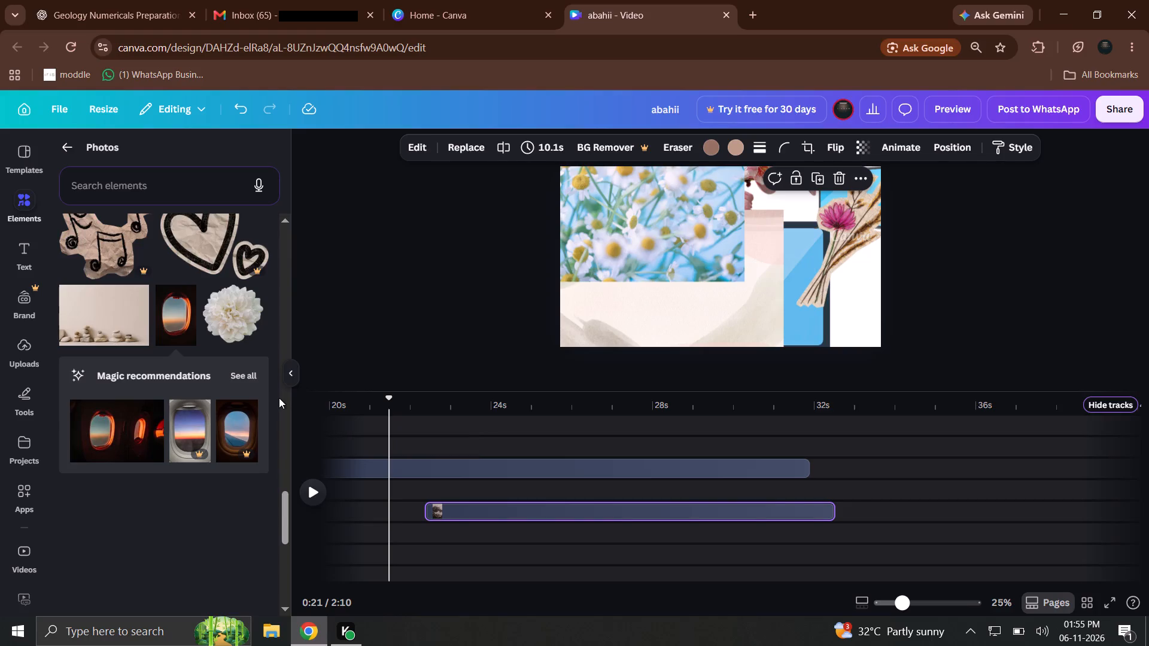
drag(182, 319, 706, 428)
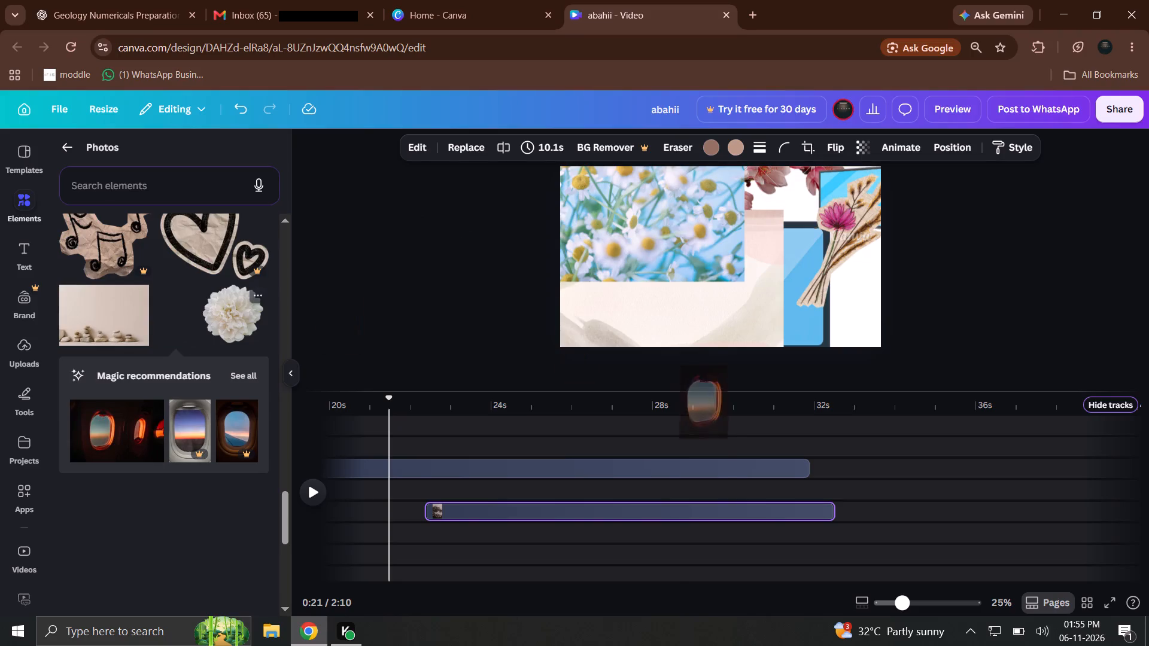
drag(706, 428, 701, 433)
drag(646, 391, 630, 386)
drag(594, 416, 585, 423)
click(311, 496)
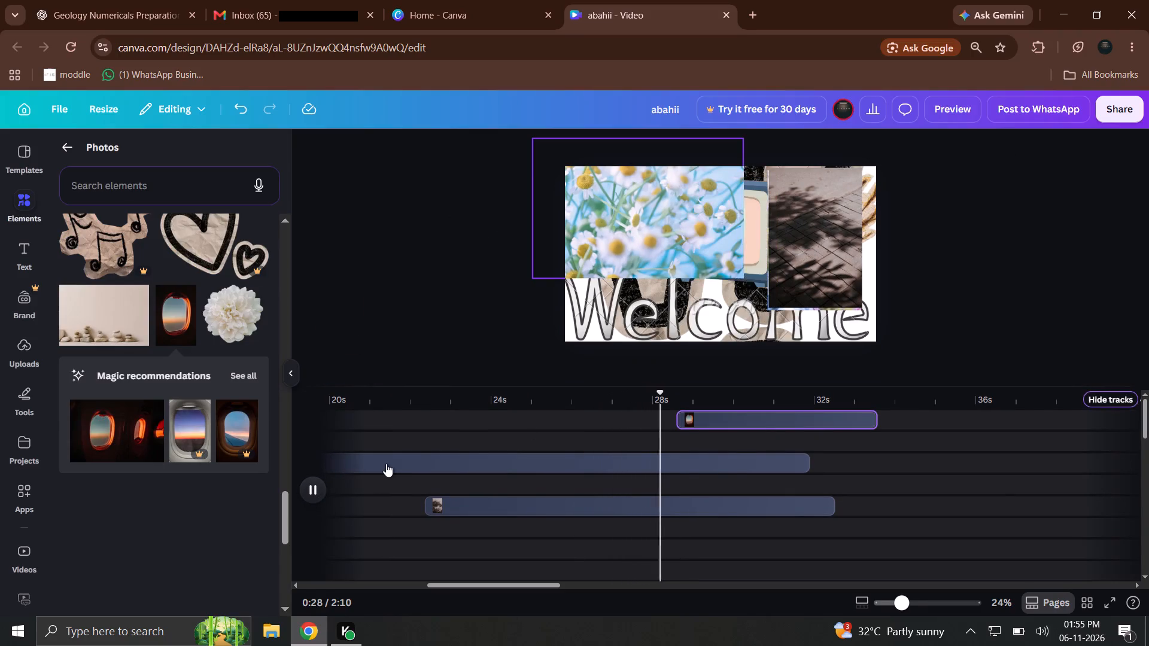
click(350, 532)
click(321, 510)
Shift the blue-sky daisies, leaf-shadow and second airplane window clips together about 3.3 s later, starting at about 21, 25.7 and 31.9 s.
drag(385, 493, 411, 501)
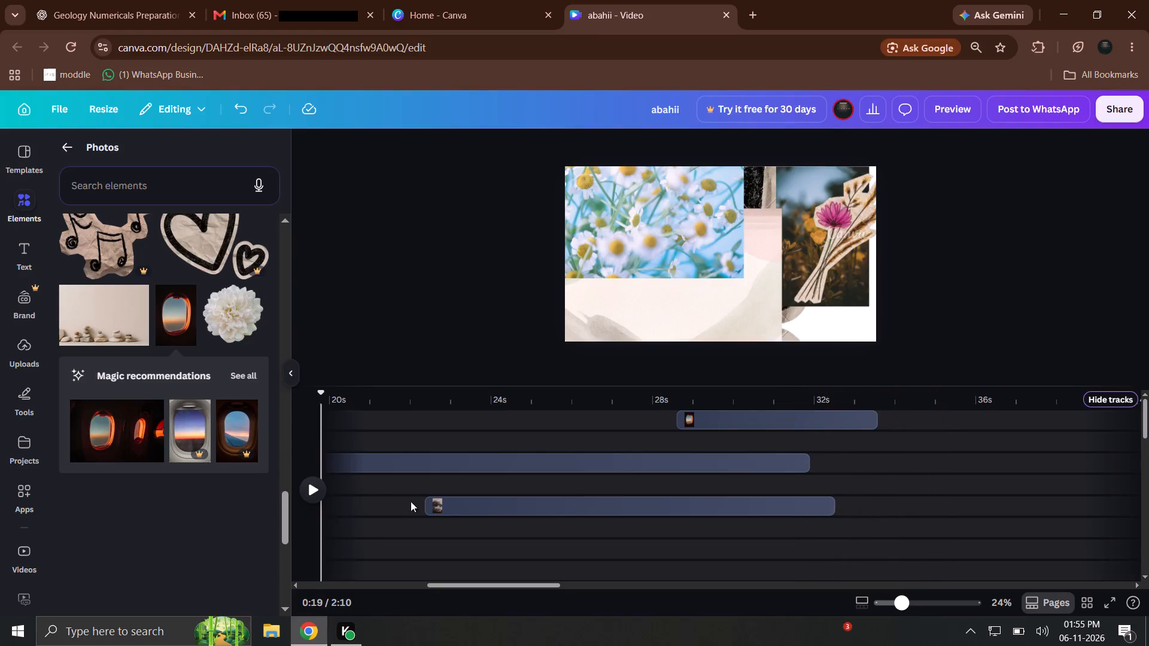
drag(411, 501, 570, 516)
drag(570, 516, 750, 516)
drag(750, 516, 764, 496)
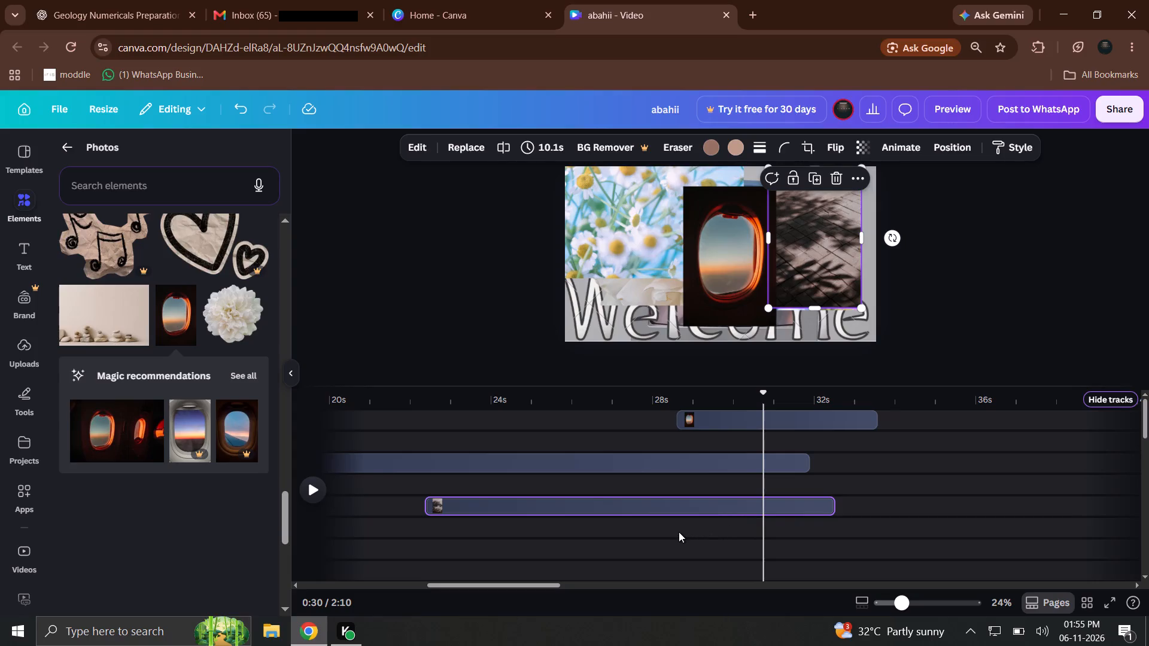
drag(677, 532, 683, 540)
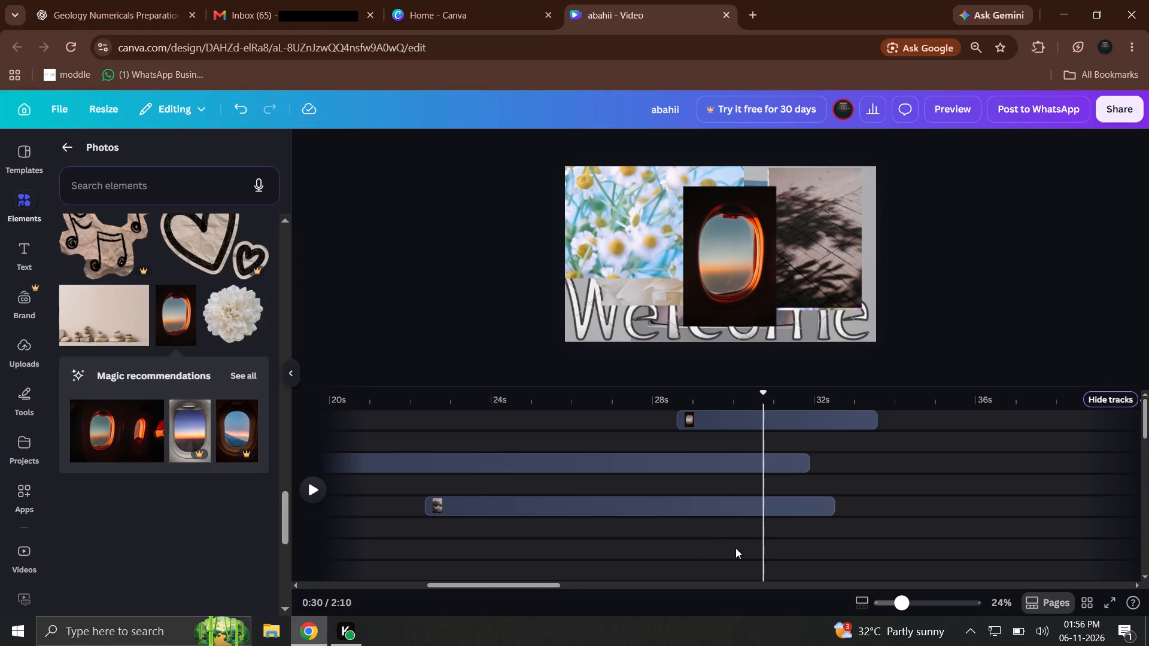
click(735, 550)
drag(746, 550, 759, 495)
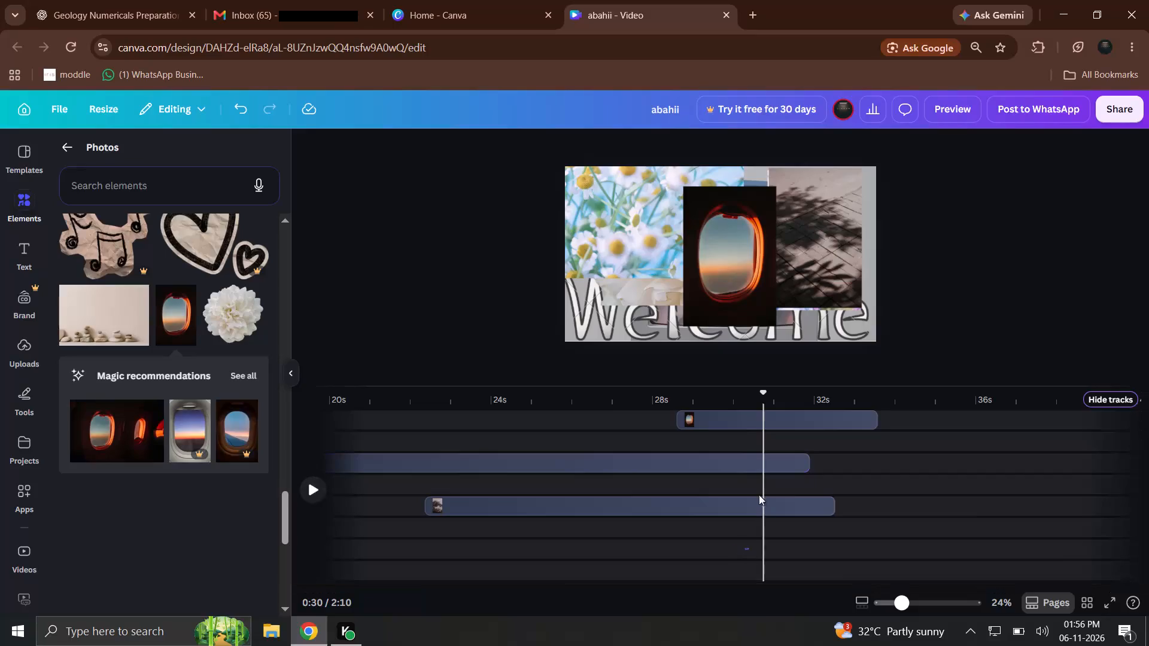
drag(759, 495, 747, 401)
drag(715, 462, 849, 443)
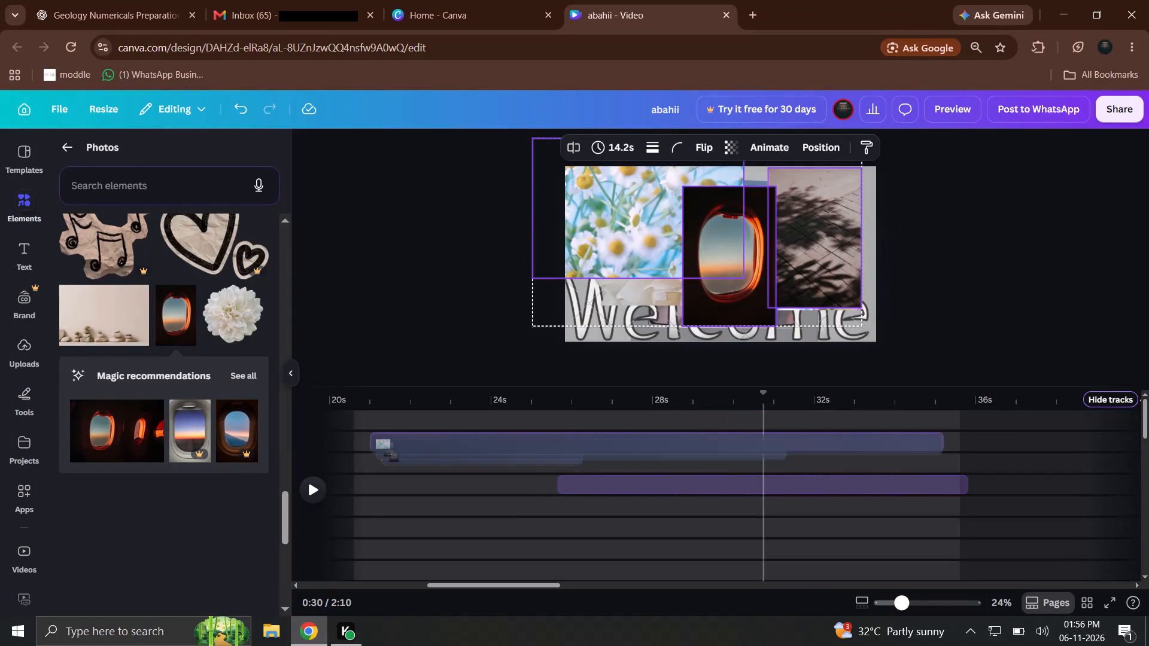
click(343, 395)
click(292, 494)
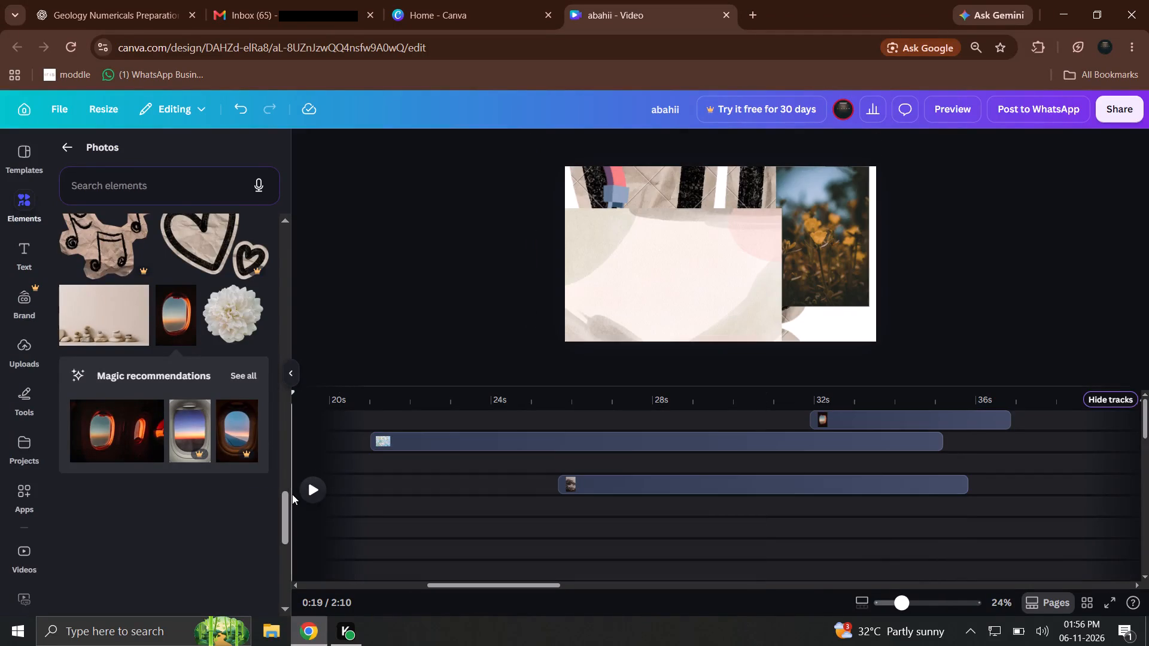
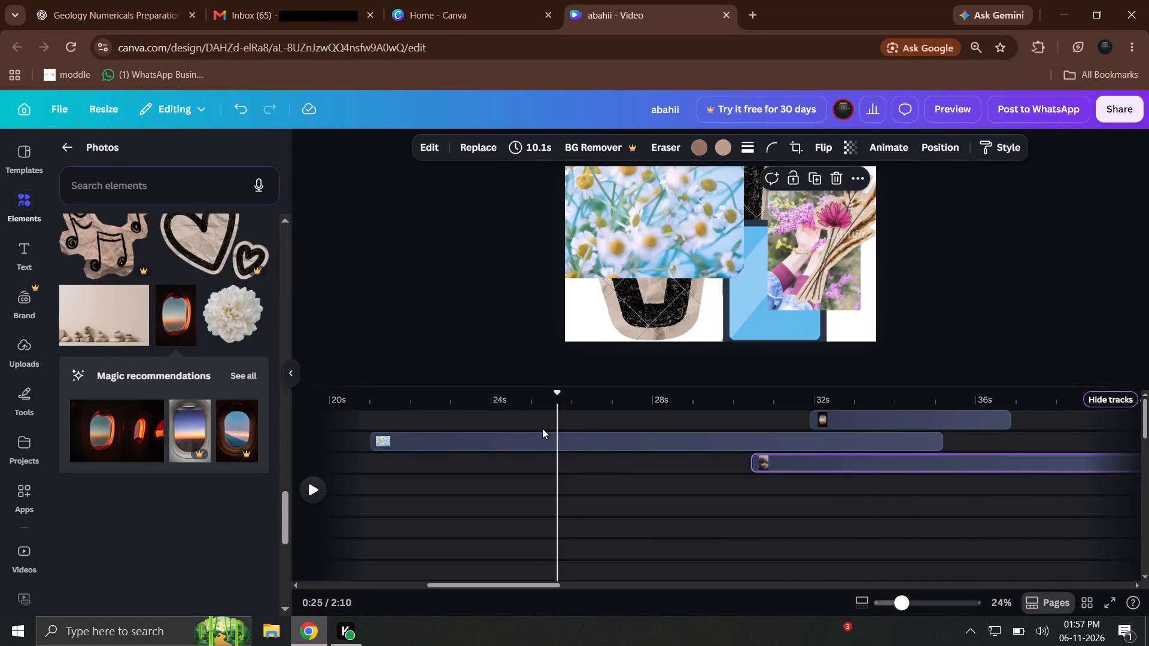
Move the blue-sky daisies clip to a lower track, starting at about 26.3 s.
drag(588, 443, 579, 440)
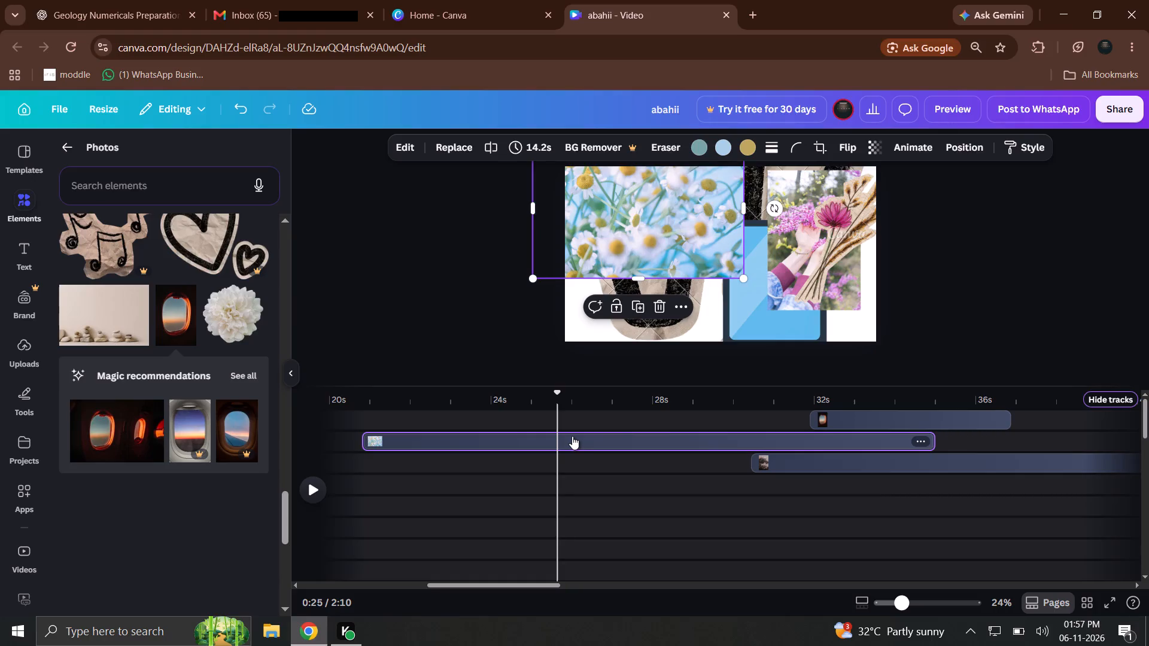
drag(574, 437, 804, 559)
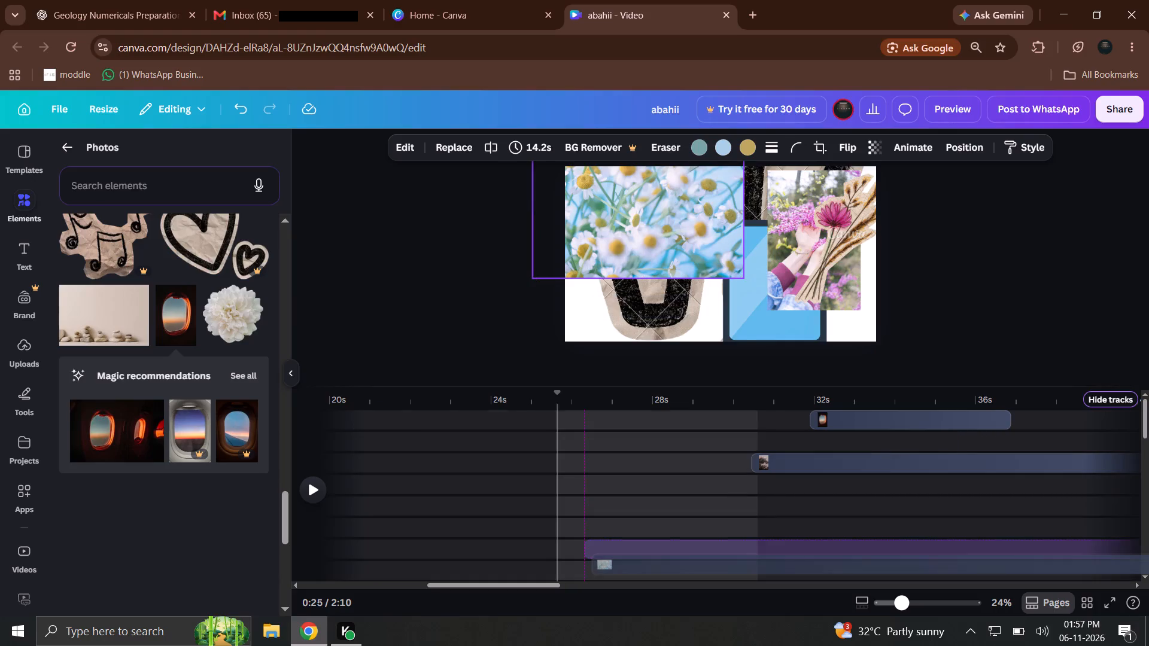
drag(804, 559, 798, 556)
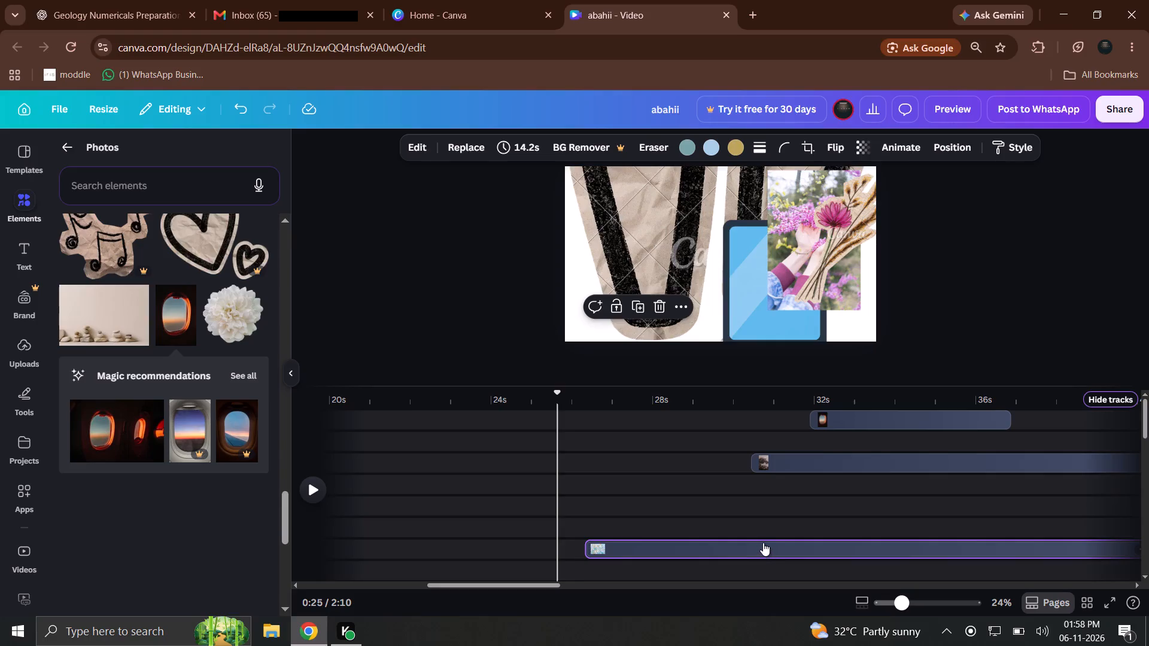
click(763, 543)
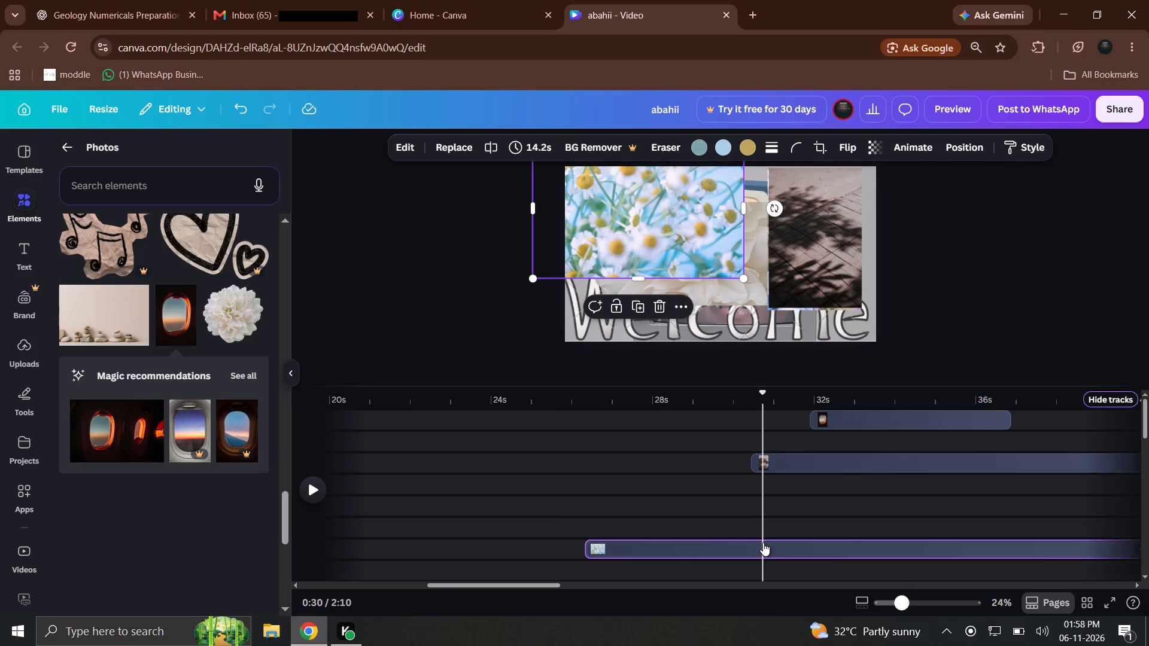
Move the leaf-shadow clip up one track to start at about 19 s, and play the video from about 0:30.
drag(804, 517, 767, 521)
drag(798, 465, 730, 479)
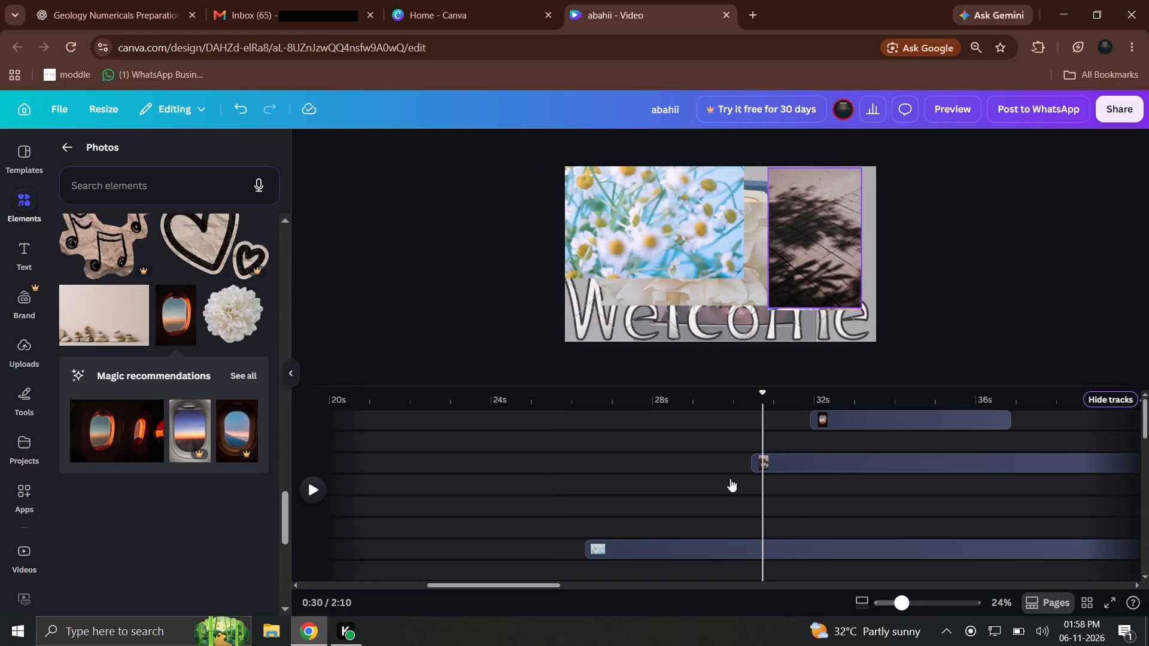
drag(730, 479, 367, 443)
drag(335, 403, 308, 409)
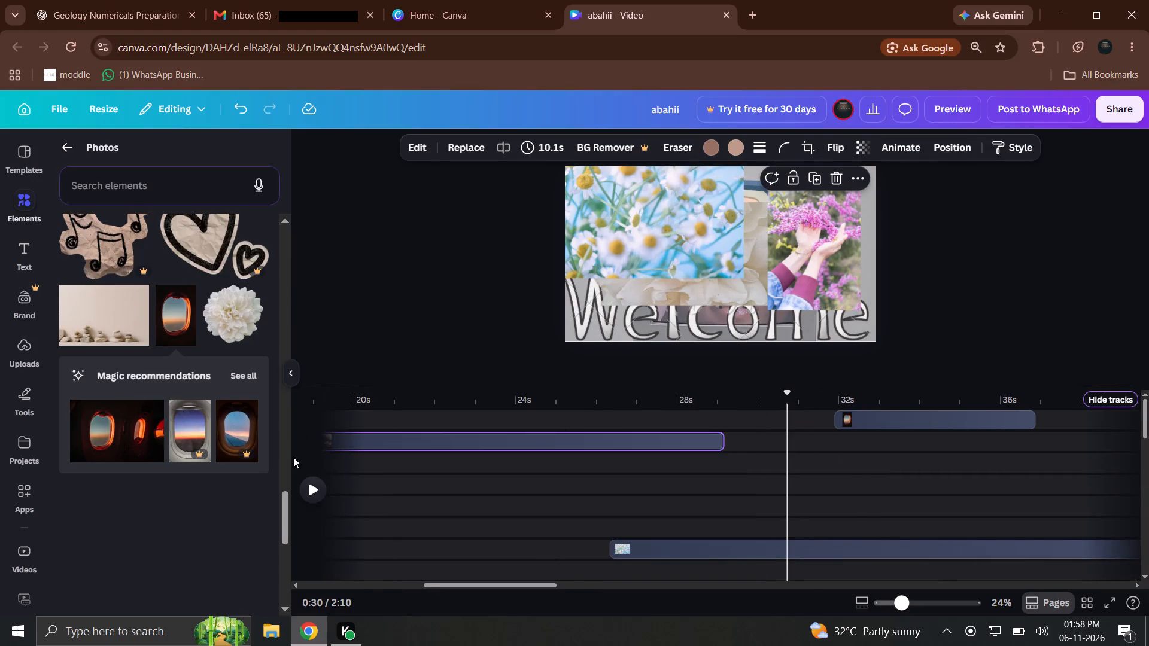
click(323, 495)
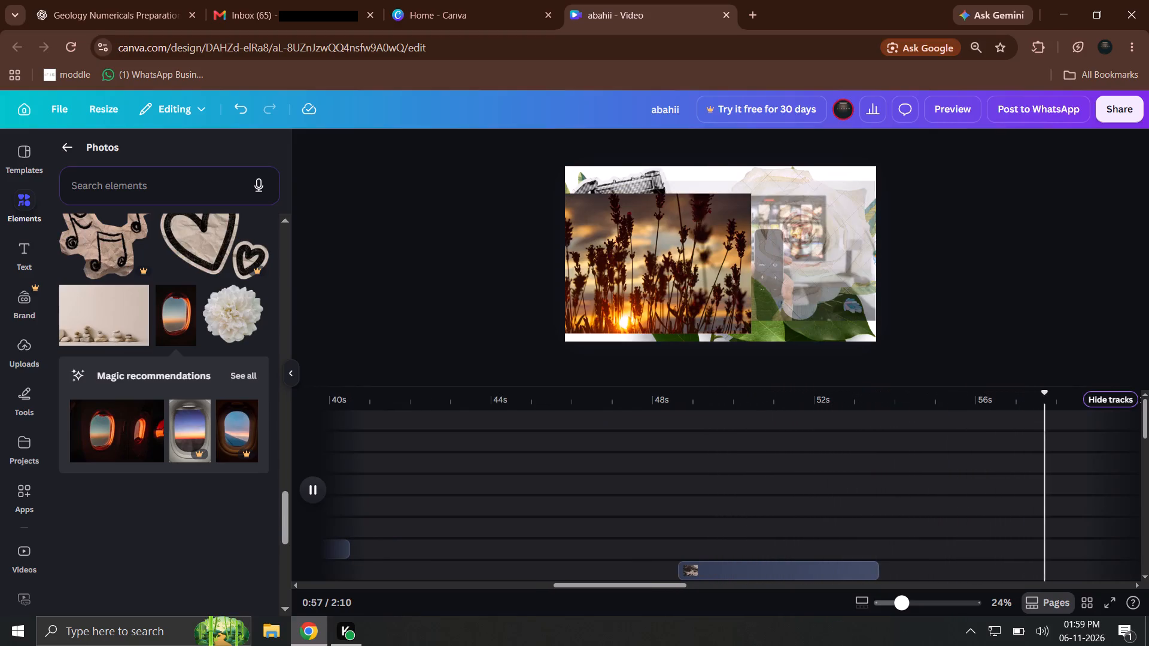
Move the 5-second photo clip at about 48.6 s up to the second track, starting at about 42.9 s.
drag(633, 507, 864, 578)
drag(820, 565, 709, 504)
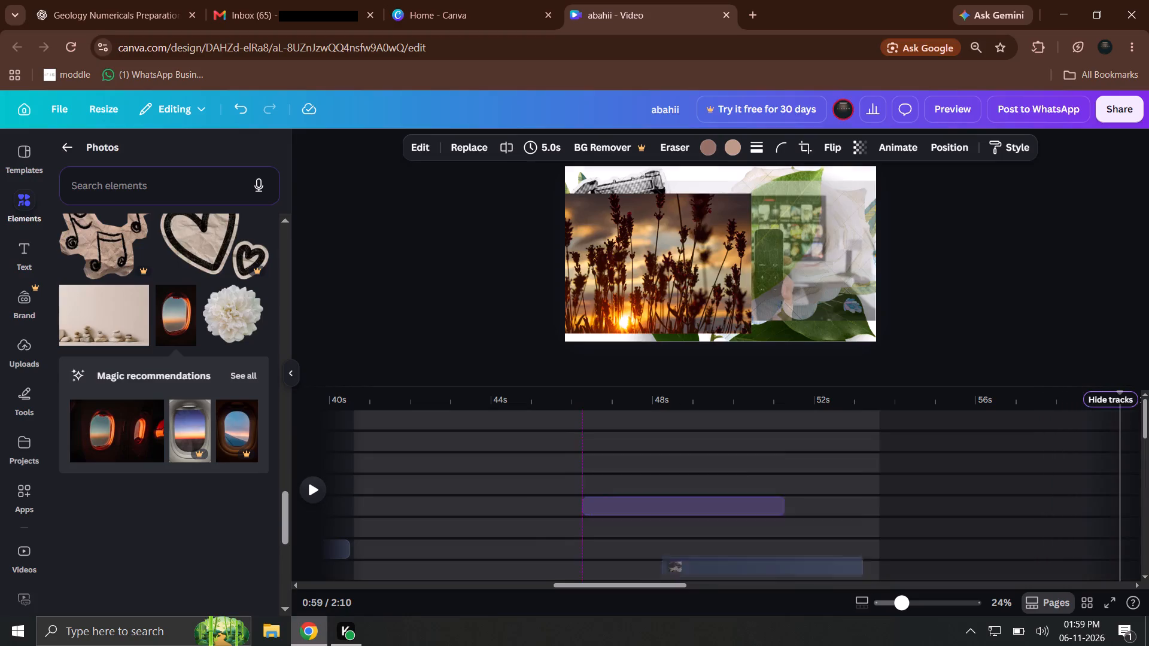
drag(709, 504, 589, 438)
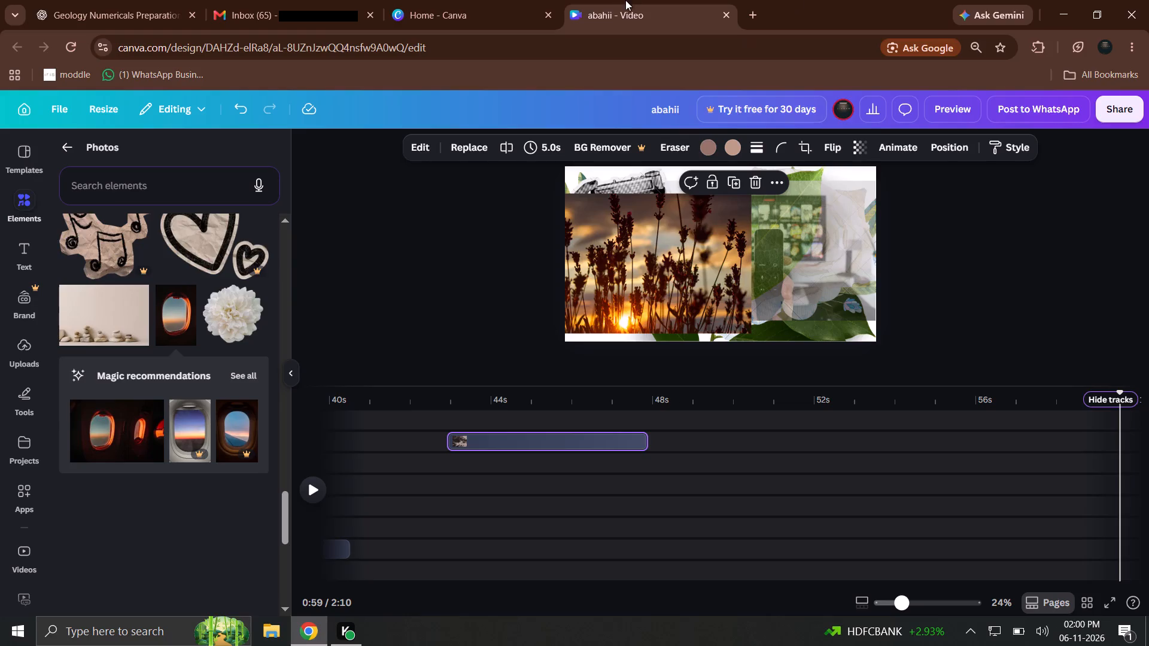
Shift that clip's photo toward the right edge of the frame and slightly lower.
drag(715, 223, 955, 263)
drag(829, 279, 818, 279)
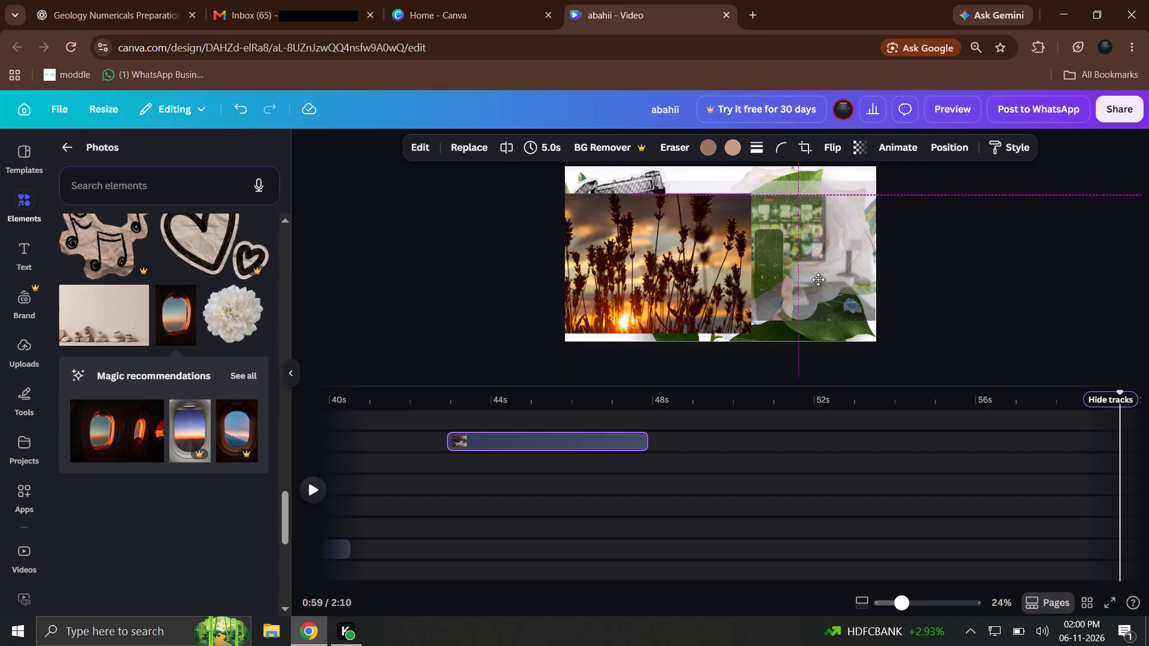
drag(818, 279, 797, 266)
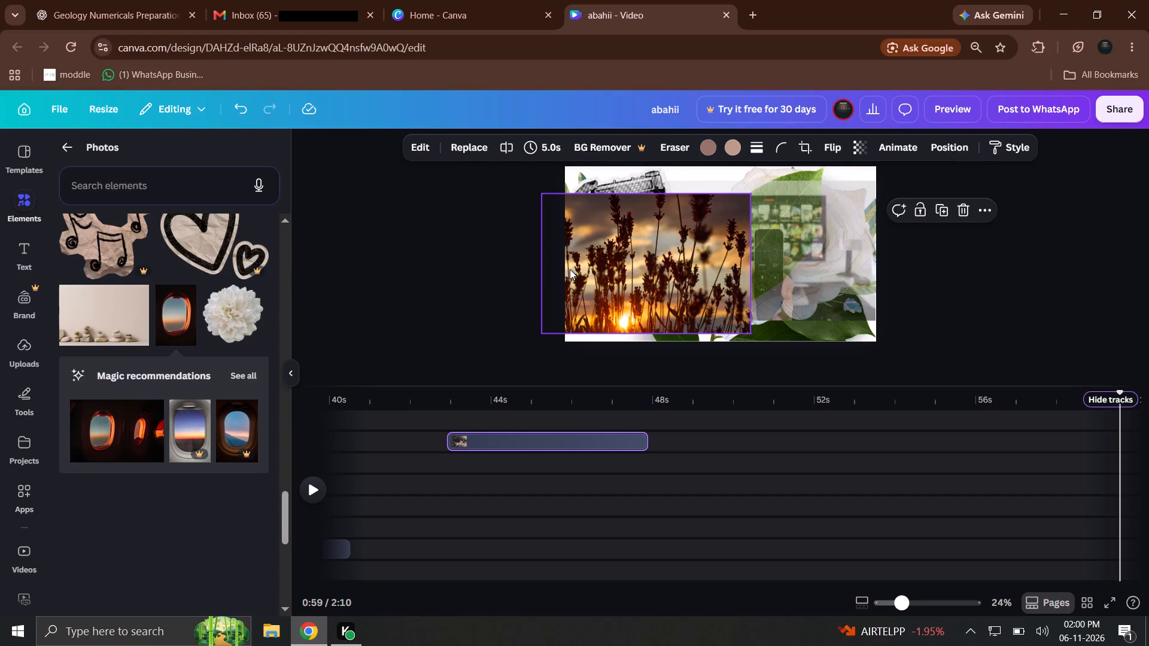
Move the sunset lavender photo from the frame's left side to its upper right.
click(570, 269)
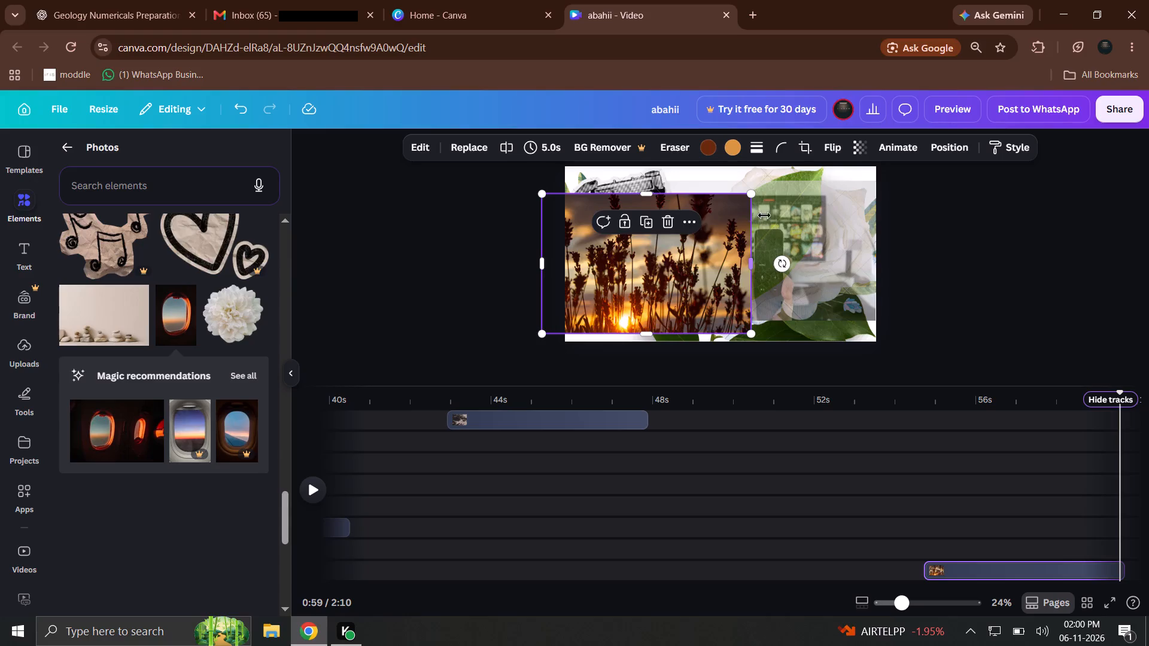
drag(713, 278, 734, 258)
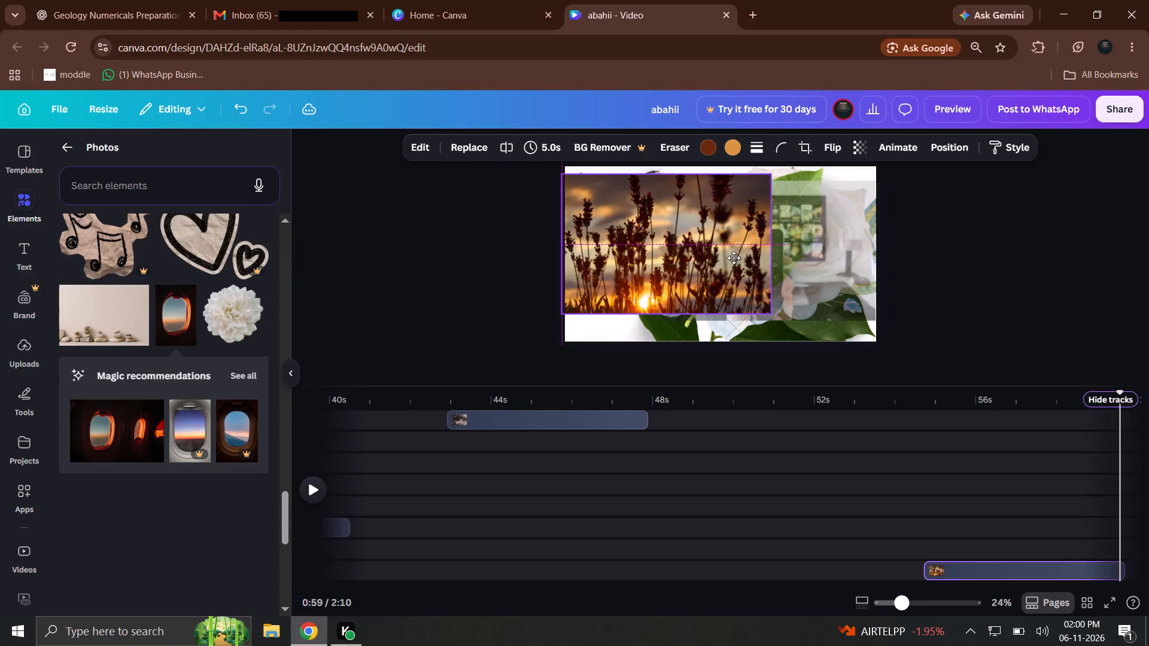
drag(734, 258, 732, 258)
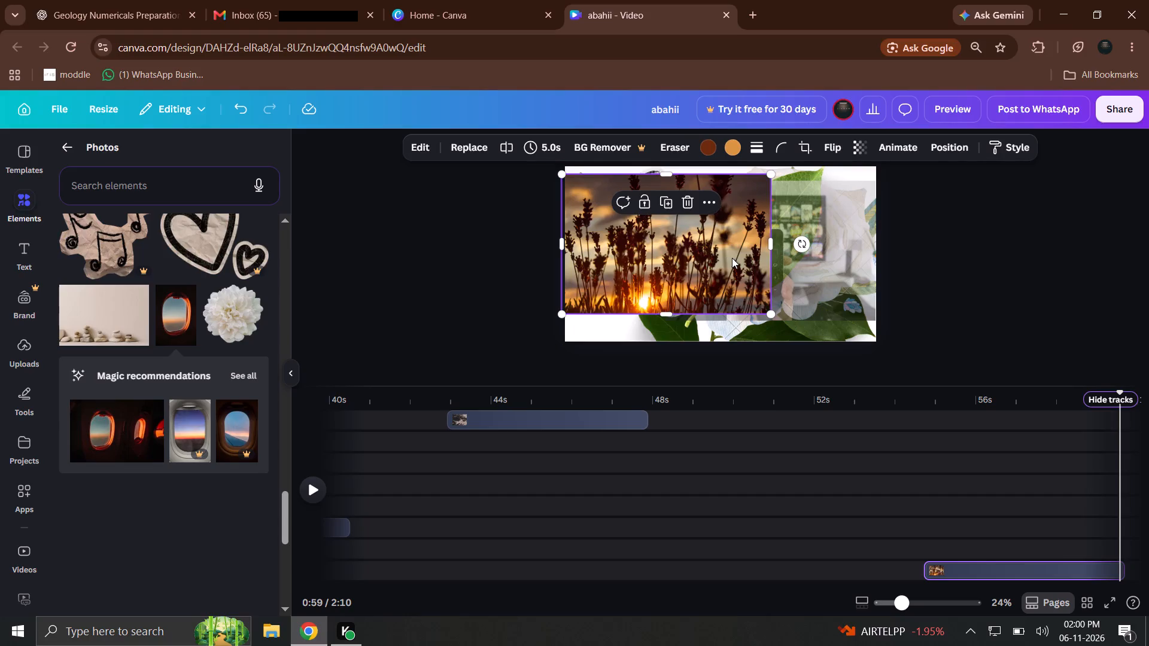
drag(710, 256, 843, 251)
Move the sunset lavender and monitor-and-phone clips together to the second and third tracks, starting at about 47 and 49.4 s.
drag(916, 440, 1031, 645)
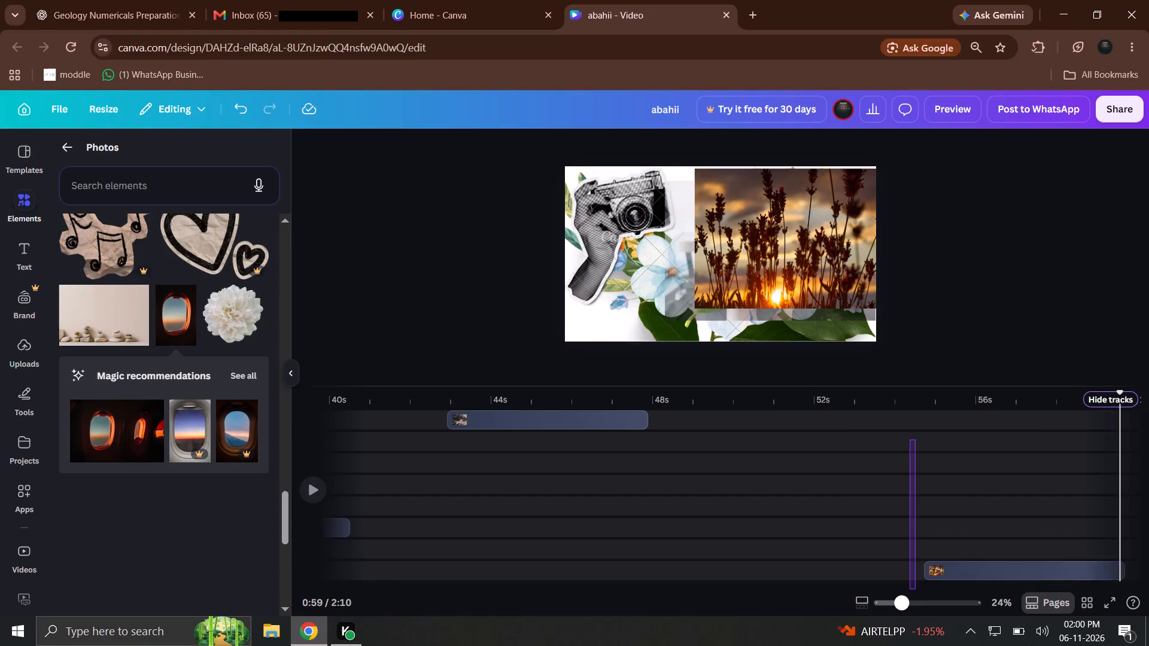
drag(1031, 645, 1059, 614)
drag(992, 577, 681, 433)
Move the dusk photo clip at about 1:01.6 up to the fourth visible track, starting at about 56.7 s.
drag(695, 401, 856, 395)
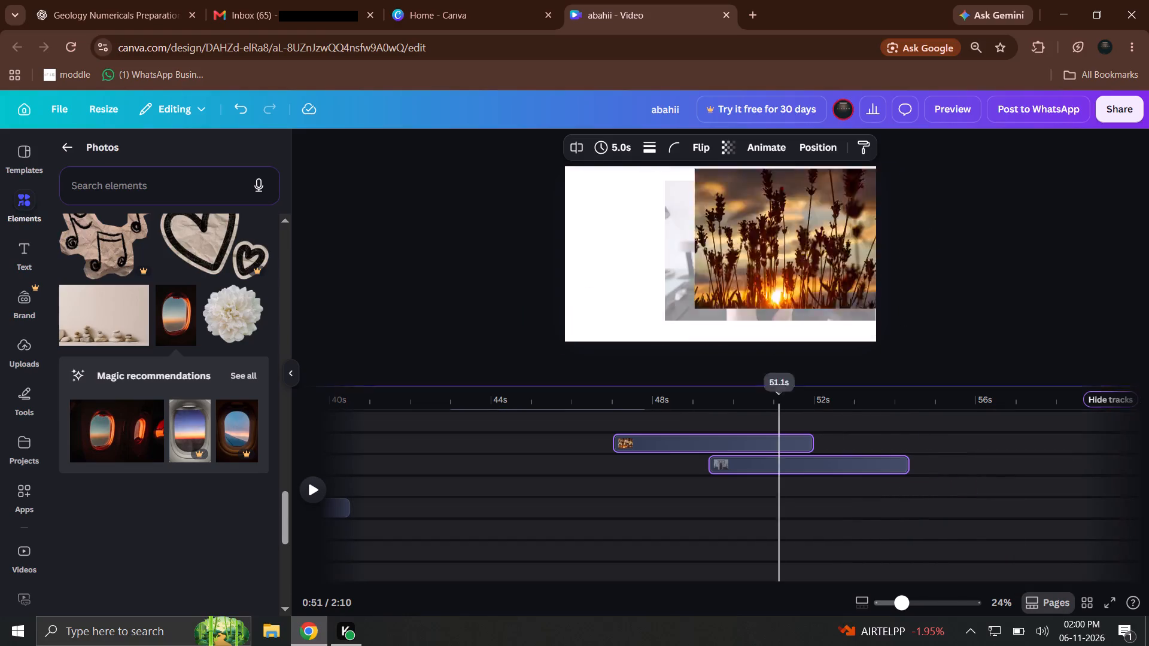
drag(856, 395, 816, 425)
drag(844, 404, 1071, 426)
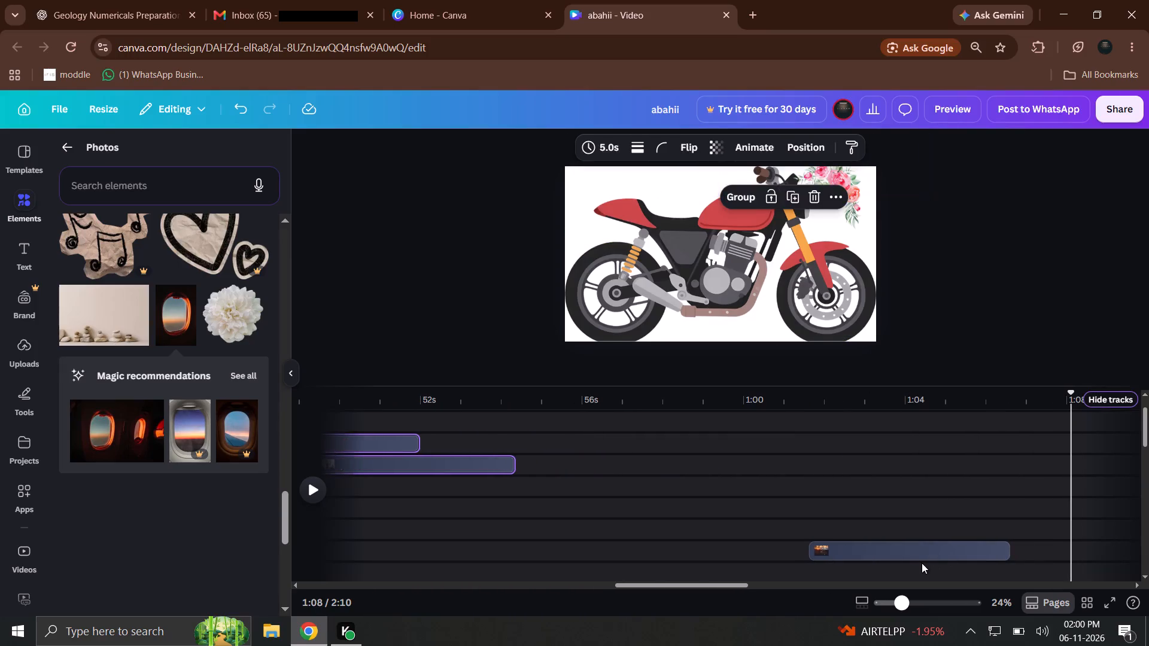
drag(922, 563, 701, 422)
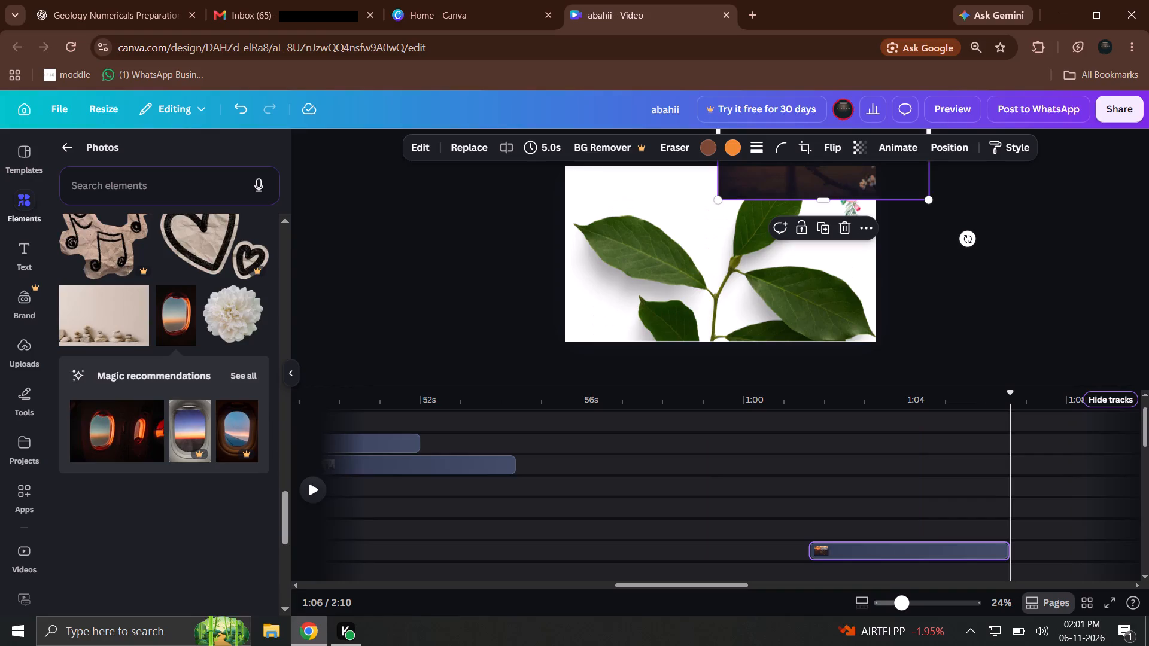
click(698, 403)
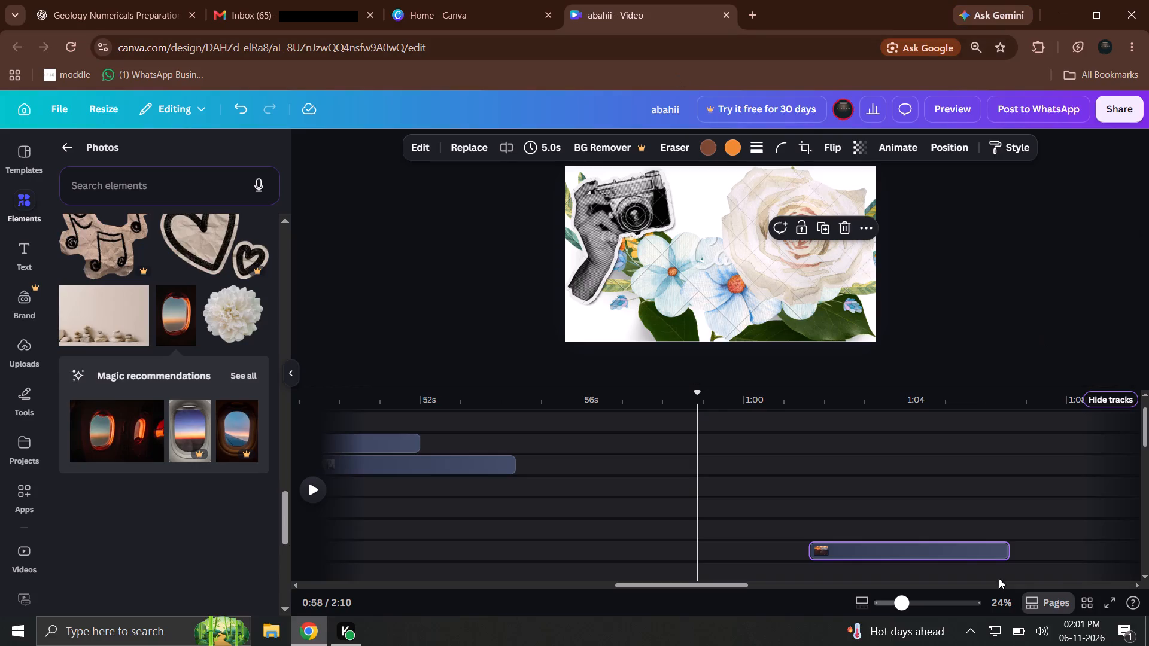
drag(896, 553, 697, 480)
Move the monitor-and-phone clip to about 1:00.9 and the sunset lavender clip to about 1:02.7, on the tracks around the dusk photo.
drag(420, 456, 527, 499)
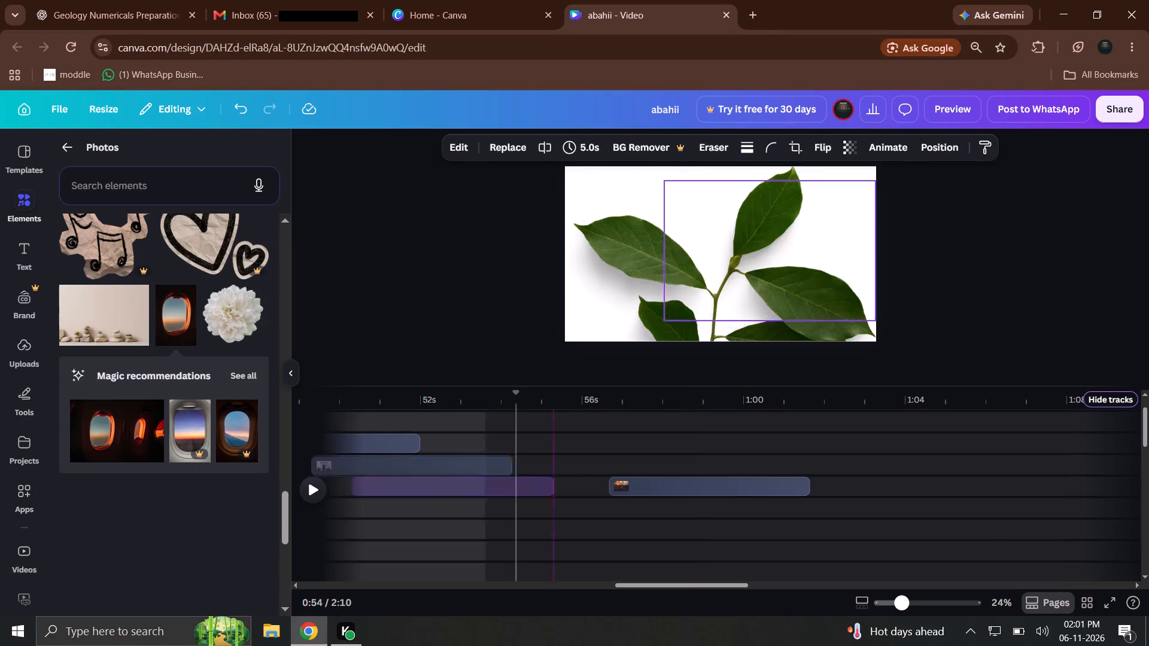
drag(527, 499, 892, 505)
drag(398, 444, 1034, 502)
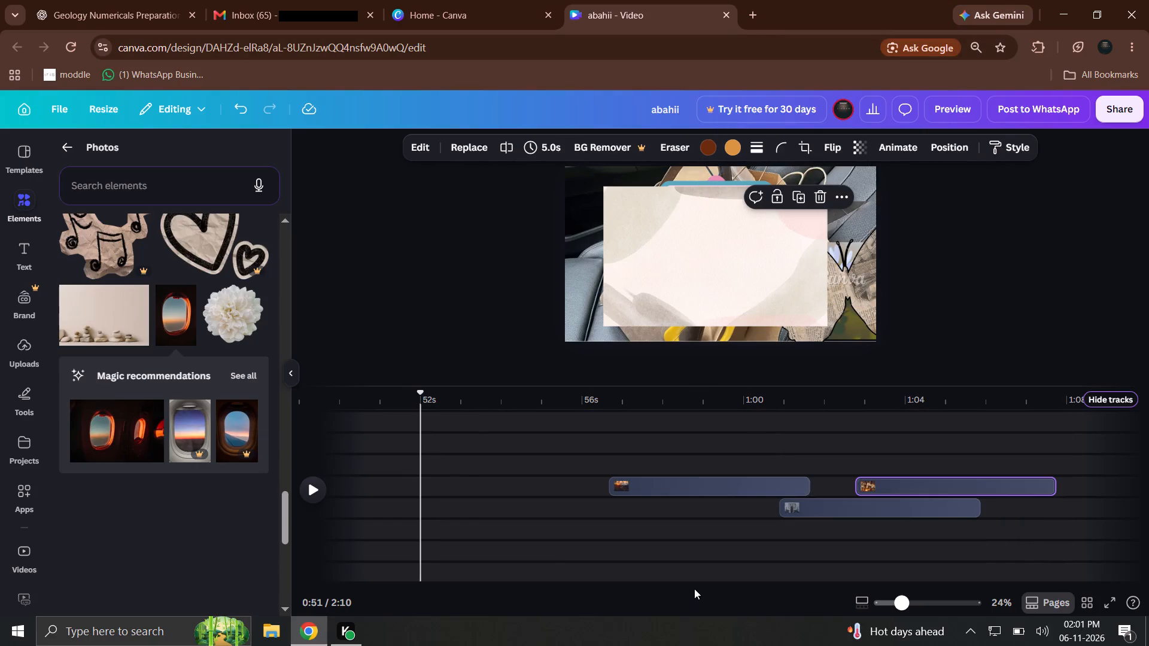
Move the blue-sky daisies clip about 48 s later to a lower track, starting at about 1:14.3.
drag(697, 588, 521, 566)
drag(507, 507, 1005, 535)
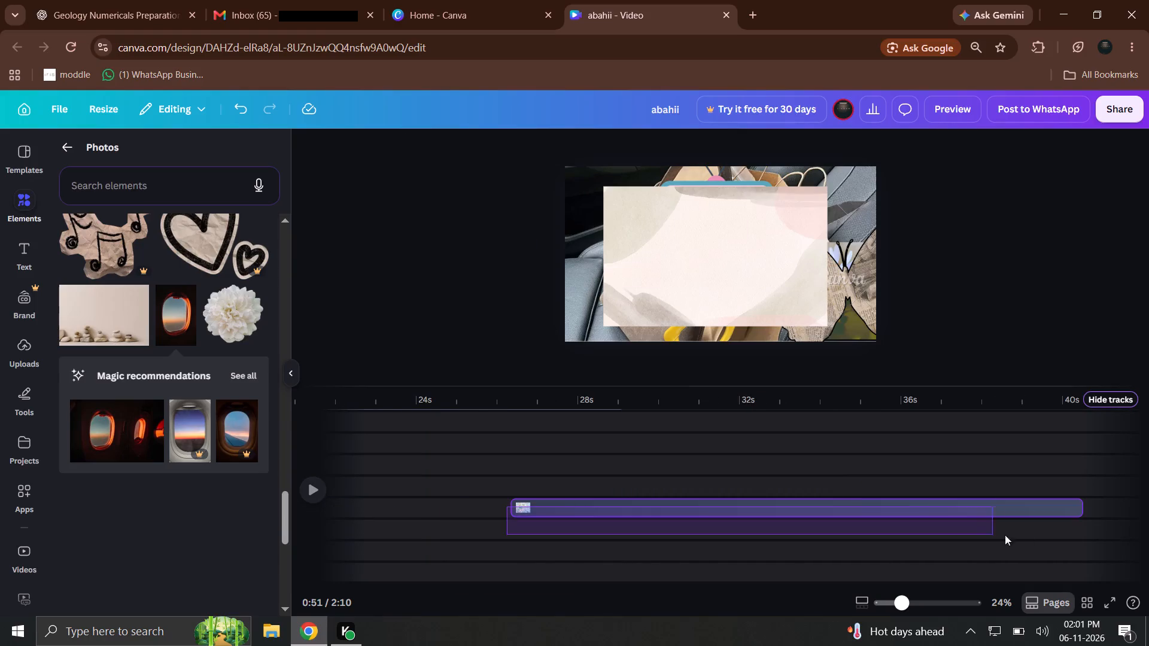
drag(1005, 535, 1148, 520)
drag(1030, 529, 1083, 505)
drag(1062, 510, 1148, 506)
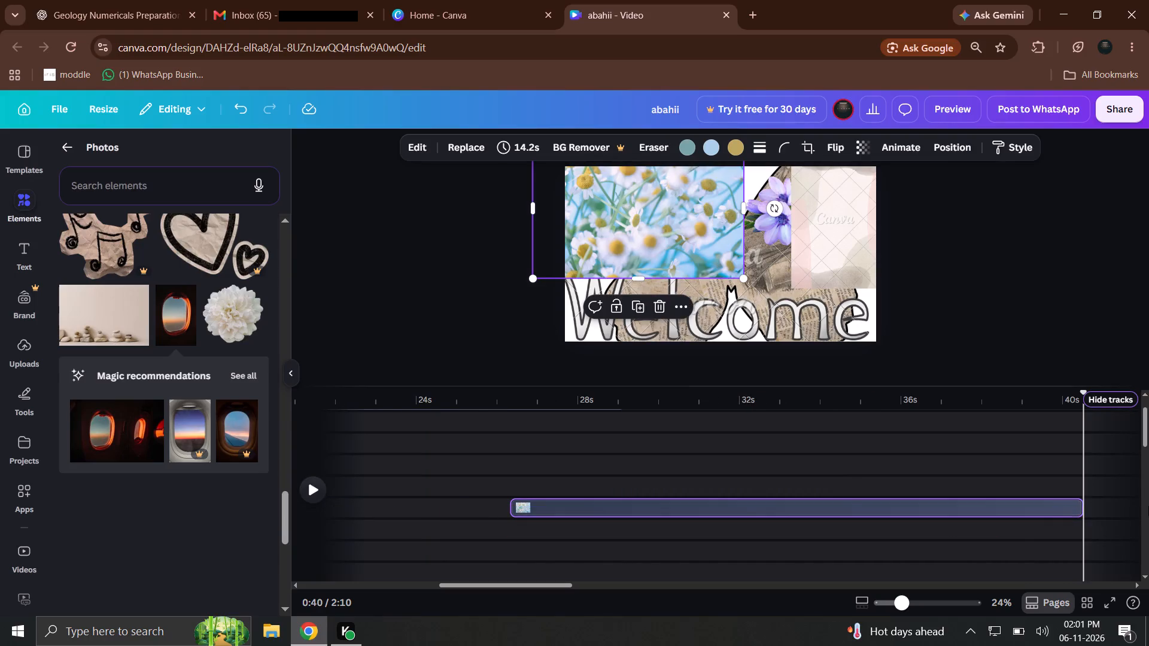
drag(1148, 506, 1145, 508)
drag(1145, 508, 1144, 509)
drag(1144, 509, 1144, 510)
drag(839, 467, 688, 490)
drag(686, 497, 683, 507)
drag(684, 510, 685, 513)
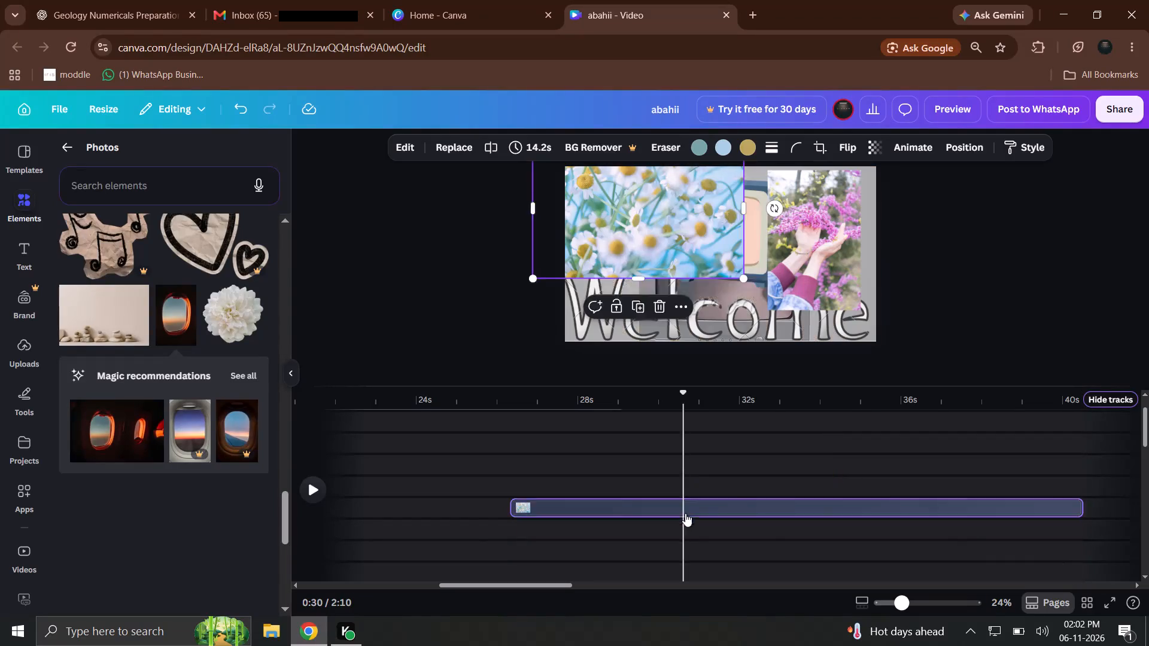
drag(685, 513, 1148, 565)
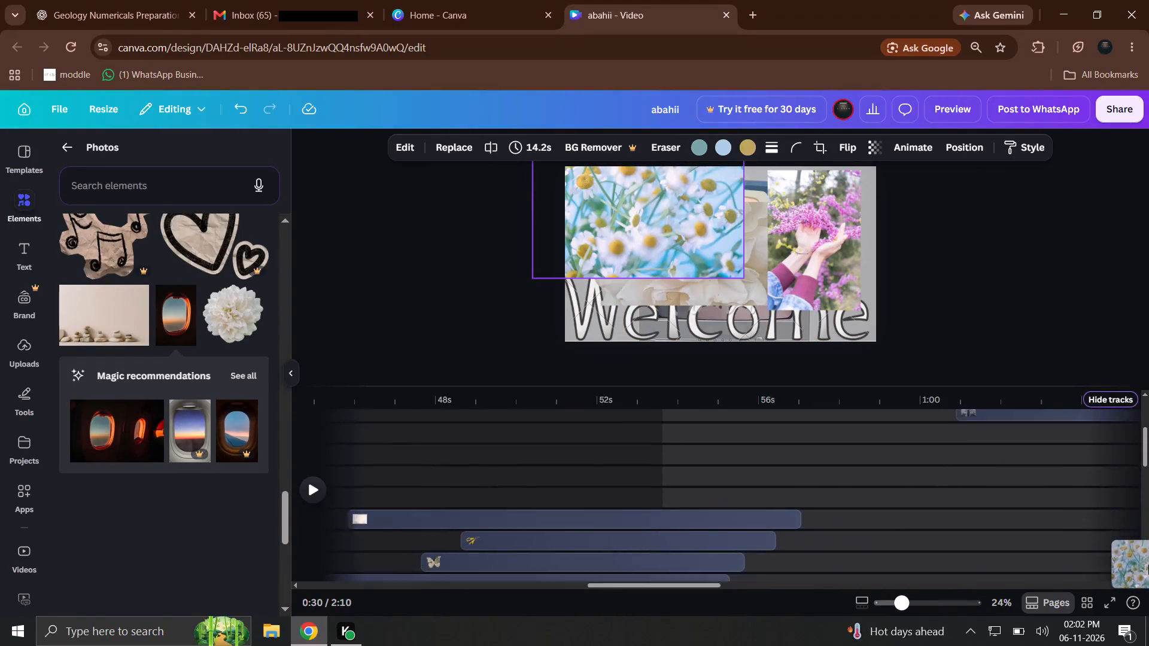
drag(1148, 565, 1104, 528)
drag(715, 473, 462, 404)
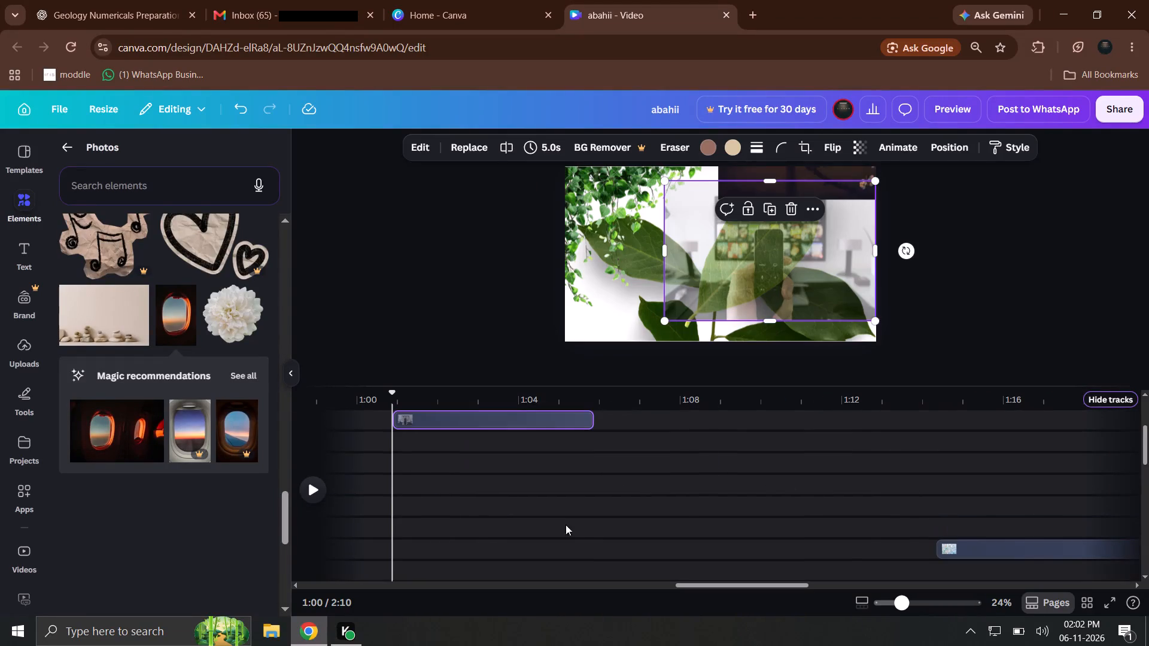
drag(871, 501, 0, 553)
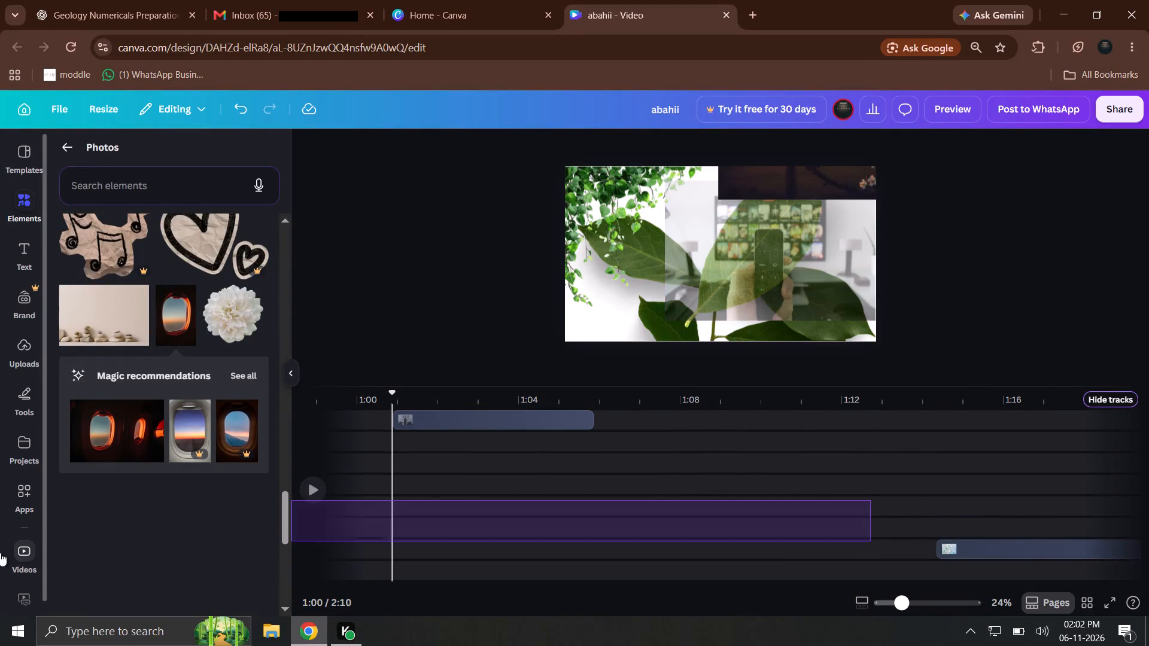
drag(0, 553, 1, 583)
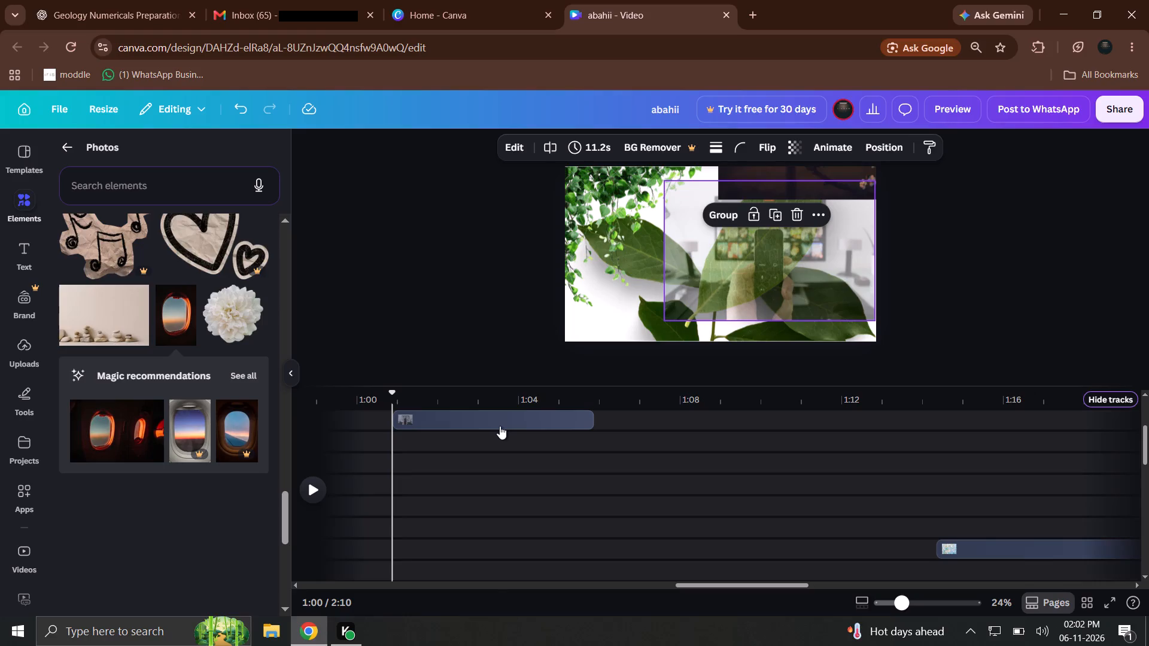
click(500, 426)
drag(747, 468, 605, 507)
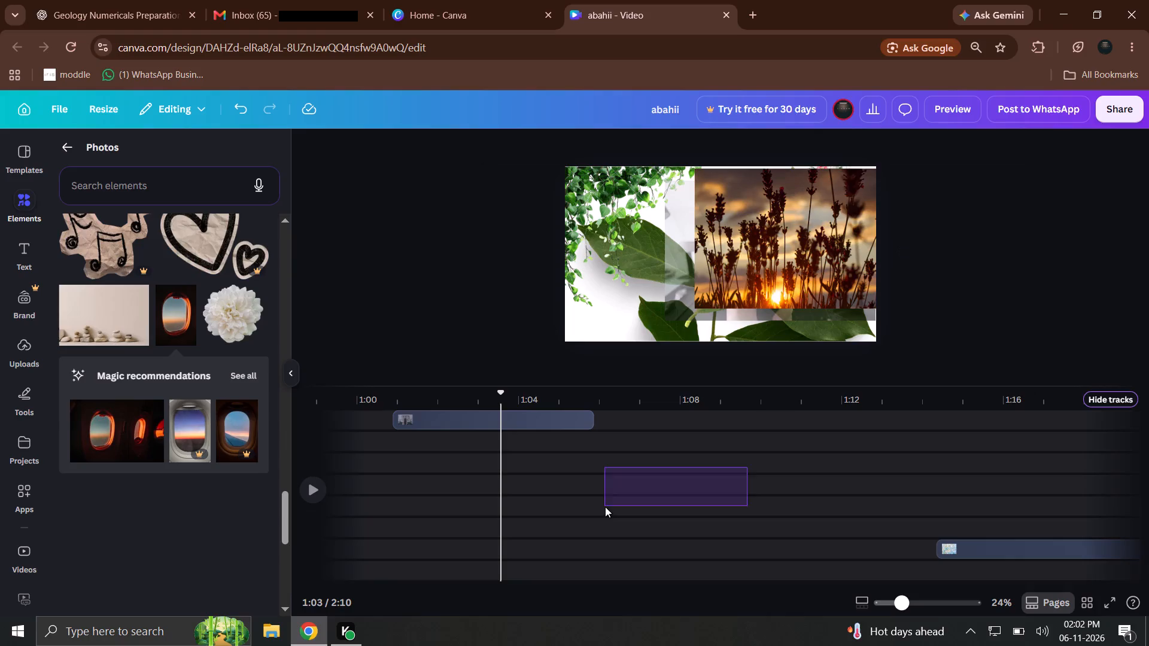
Move the black flower sticker clip near the video's beginning down one track, starting at about 4.1 s.
drag(802, 584, 1148, 605)
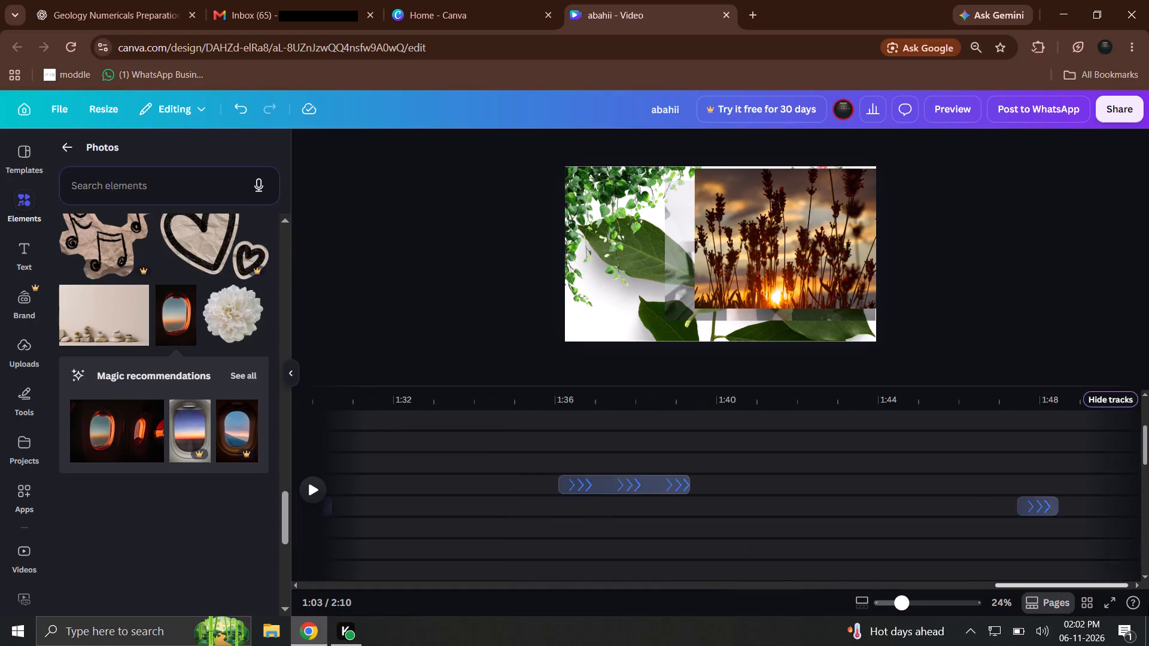
drag(1148, 605, 576, 598)
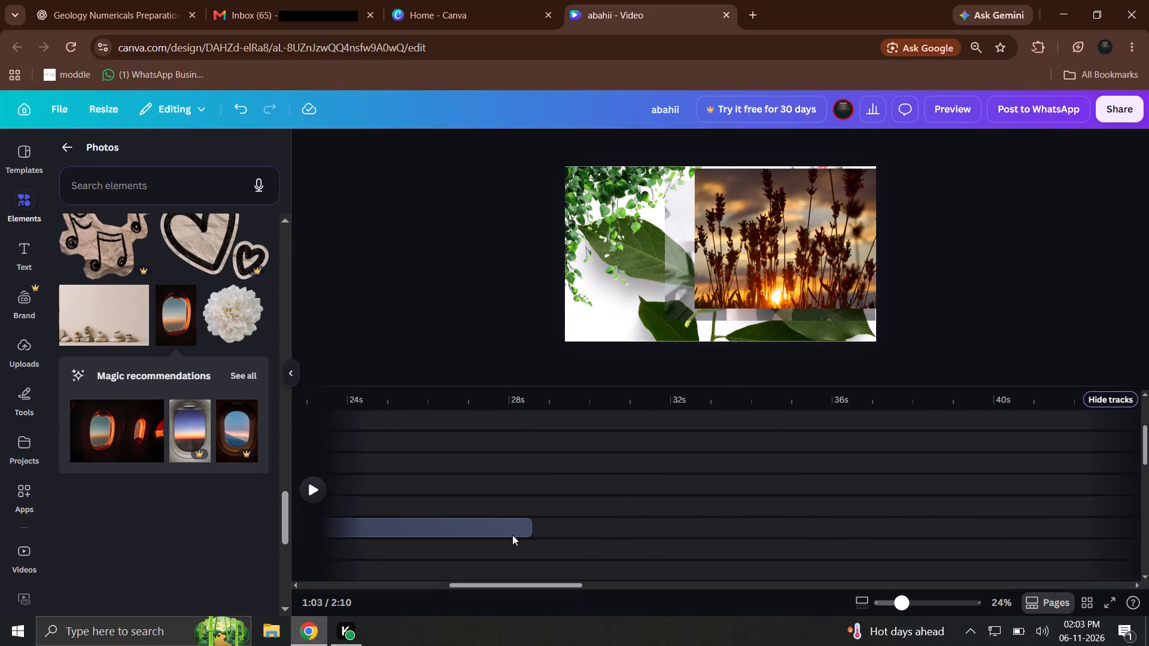
drag(488, 584, 299, 570)
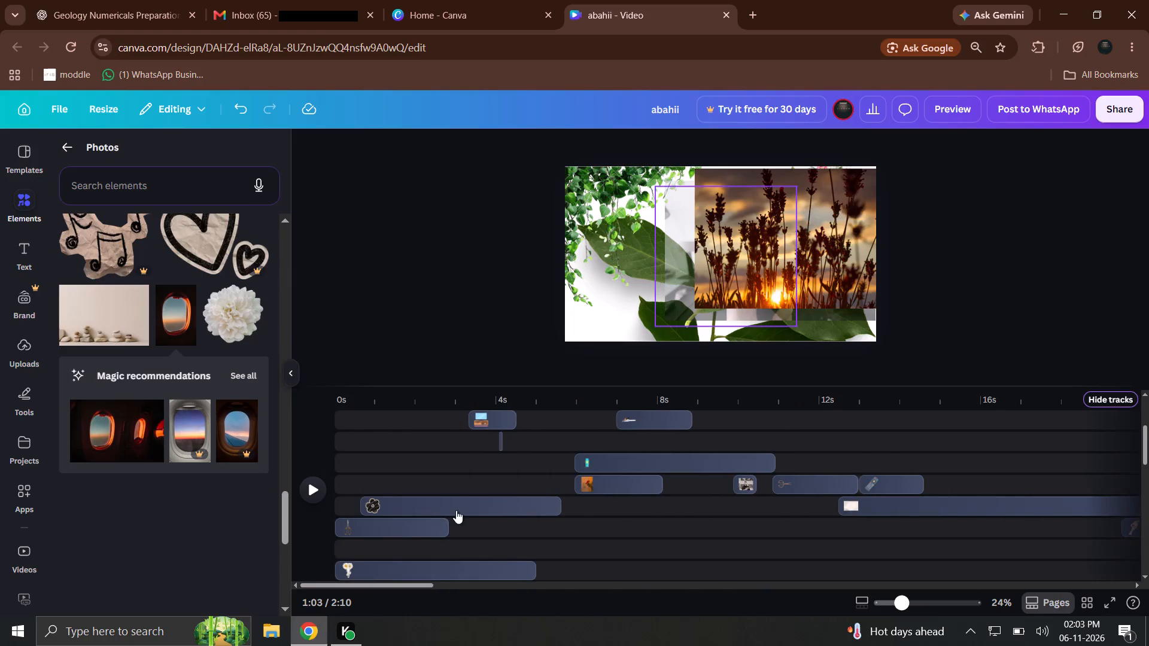
drag(456, 510, 596, 520)
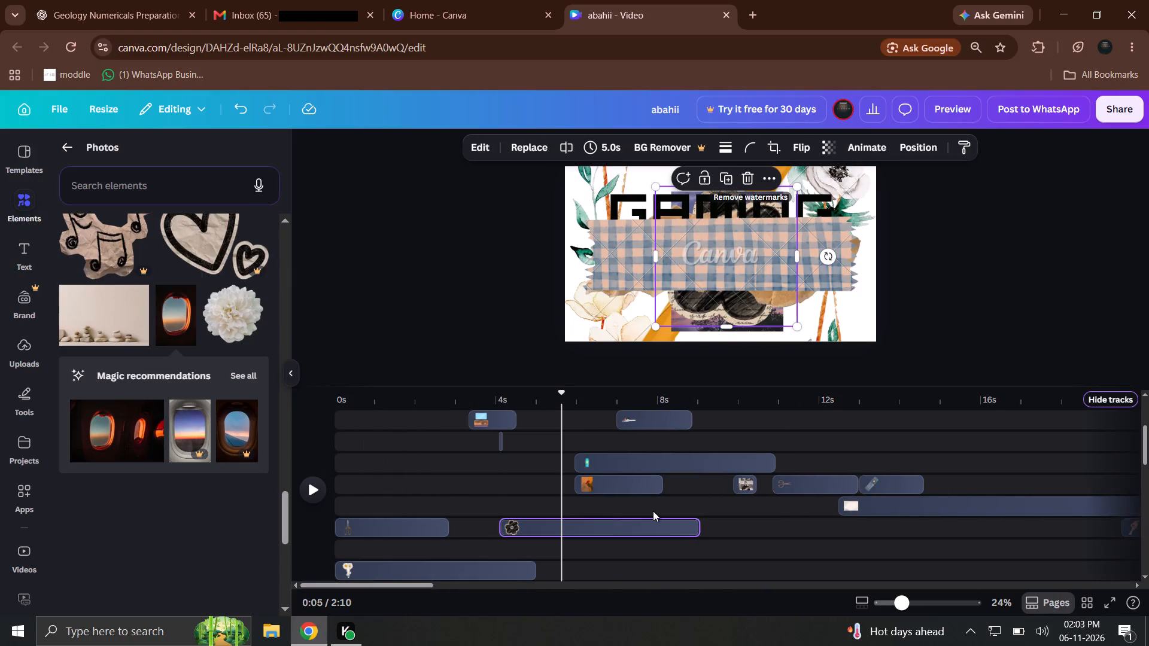
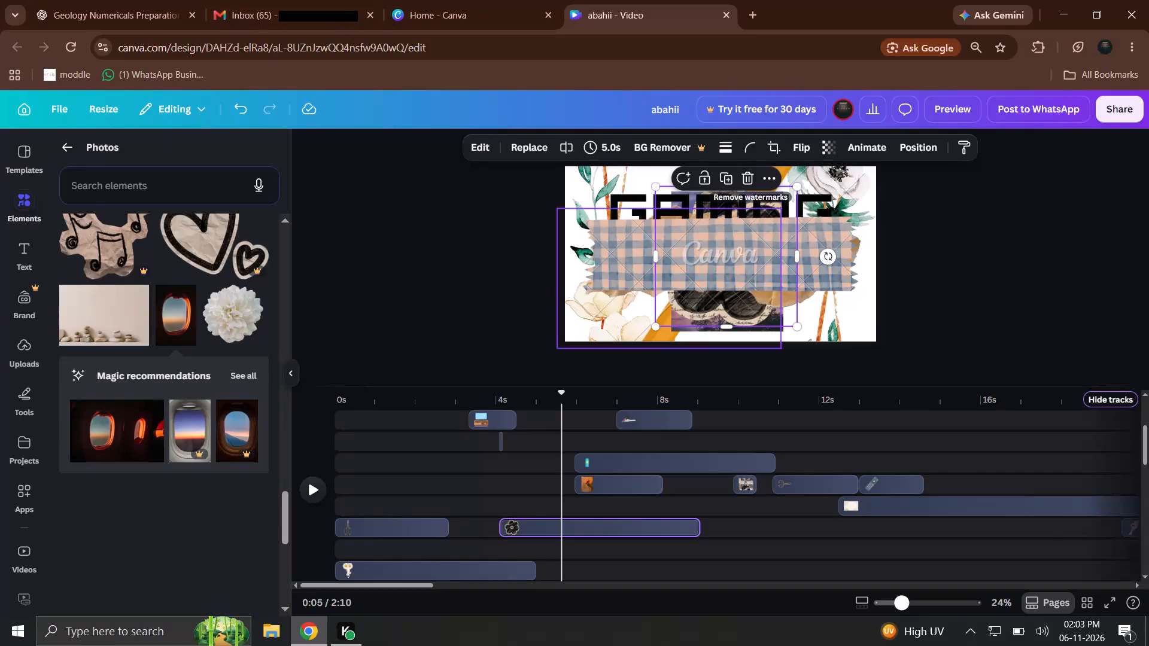
Move the scissors, remote, cream background and neighbouring selected clips together about 37.5 s later, with the scissors starting at about 48.2 s.
drag(660, 398, 897, 422)
click(308, 498)
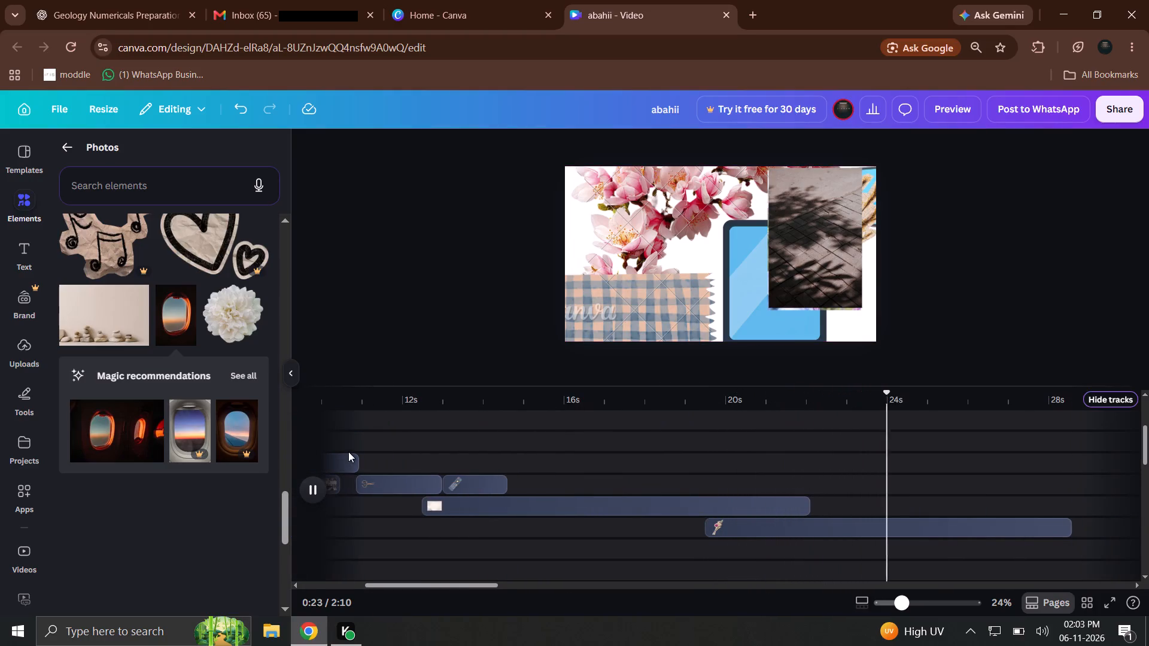
drag(348, 452, 344, 450)
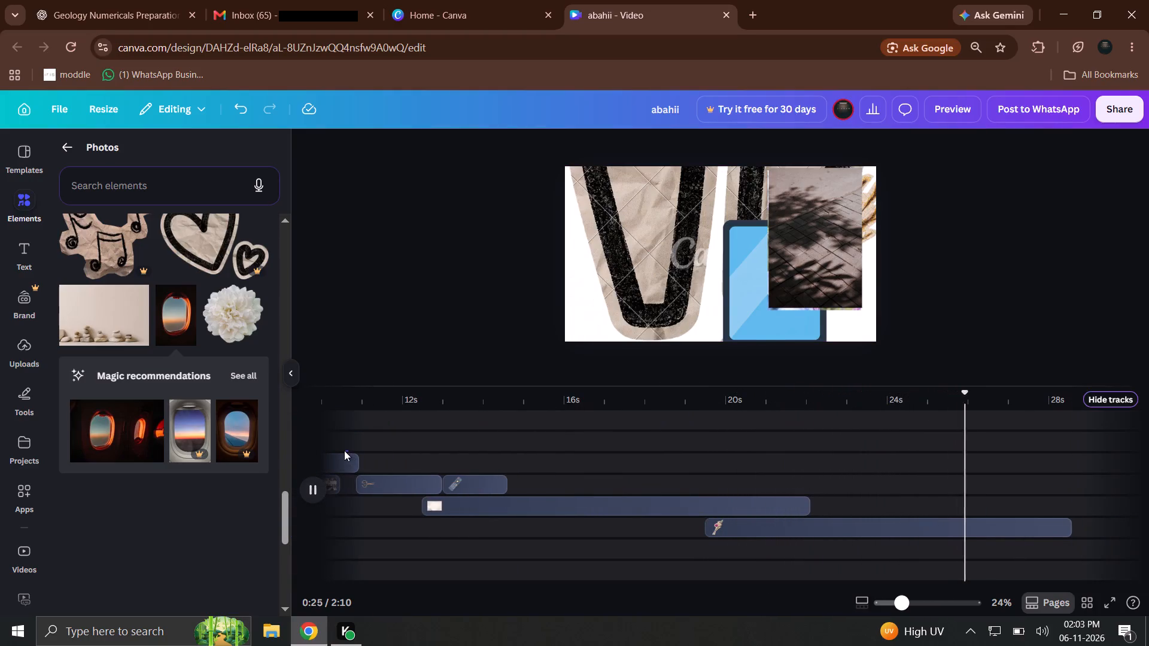
drag(344, 450, 329, 449)
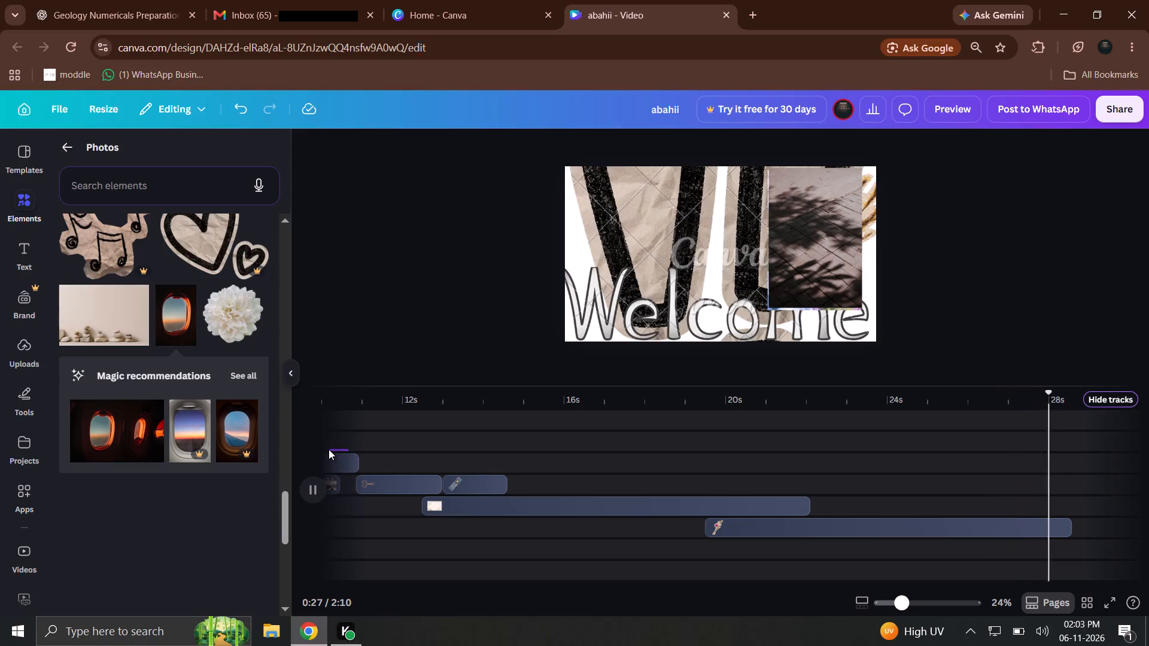
drag(329, 449, 1049, 565)
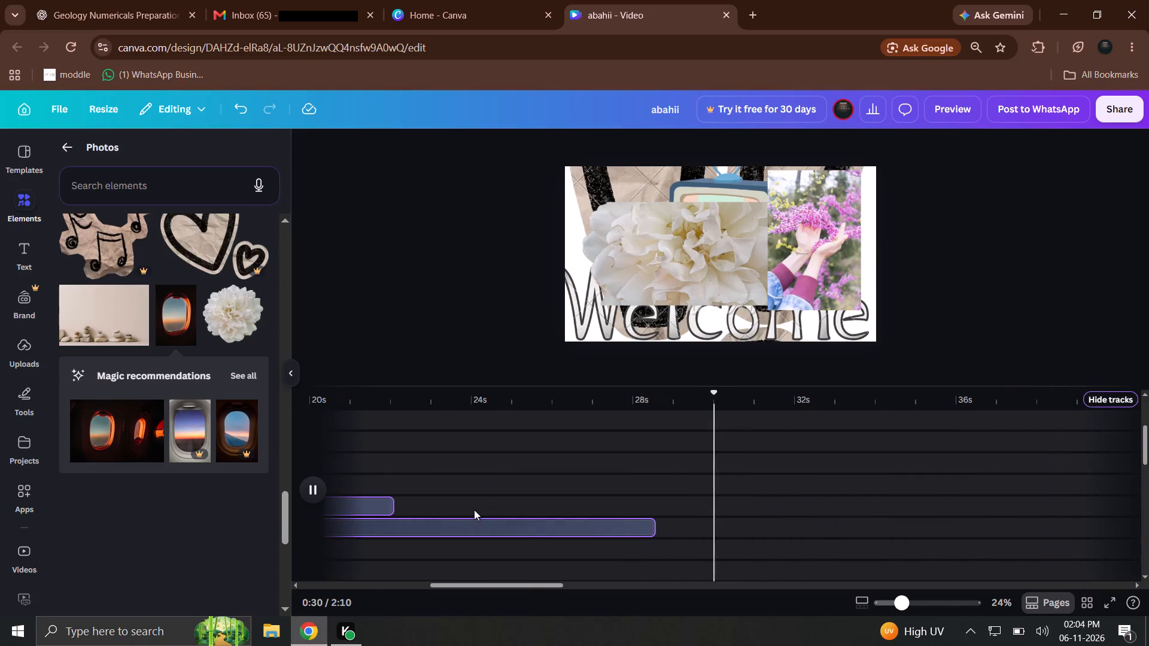
drag(451, 522, 1111, 531)
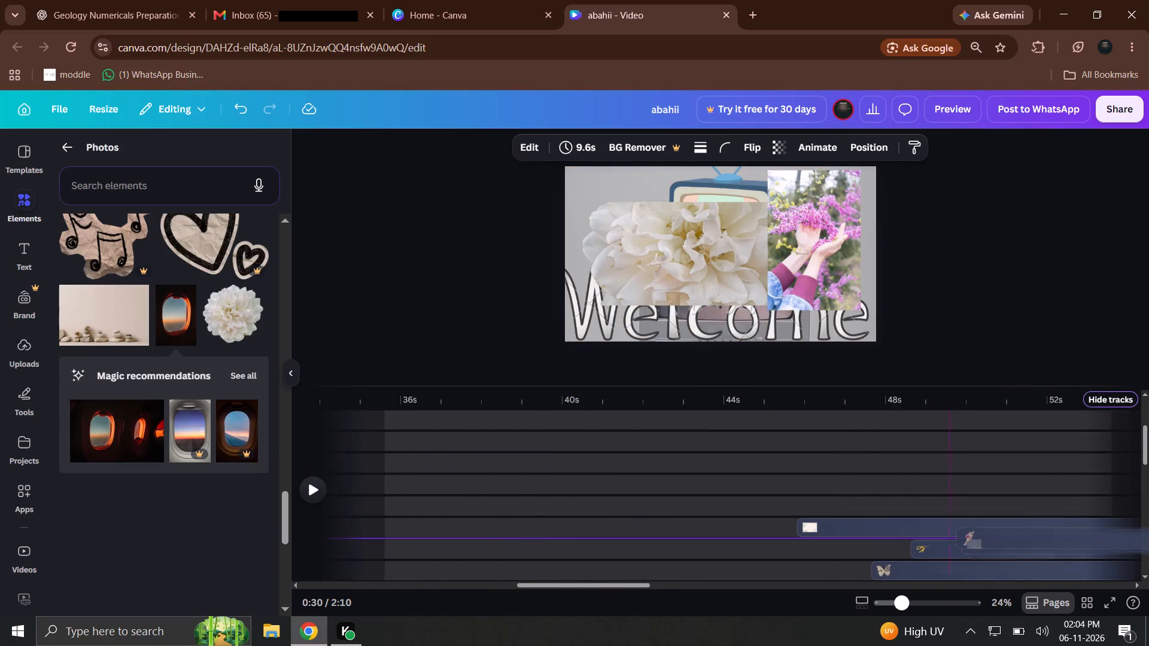
drag(1111, 531, 952, 525)
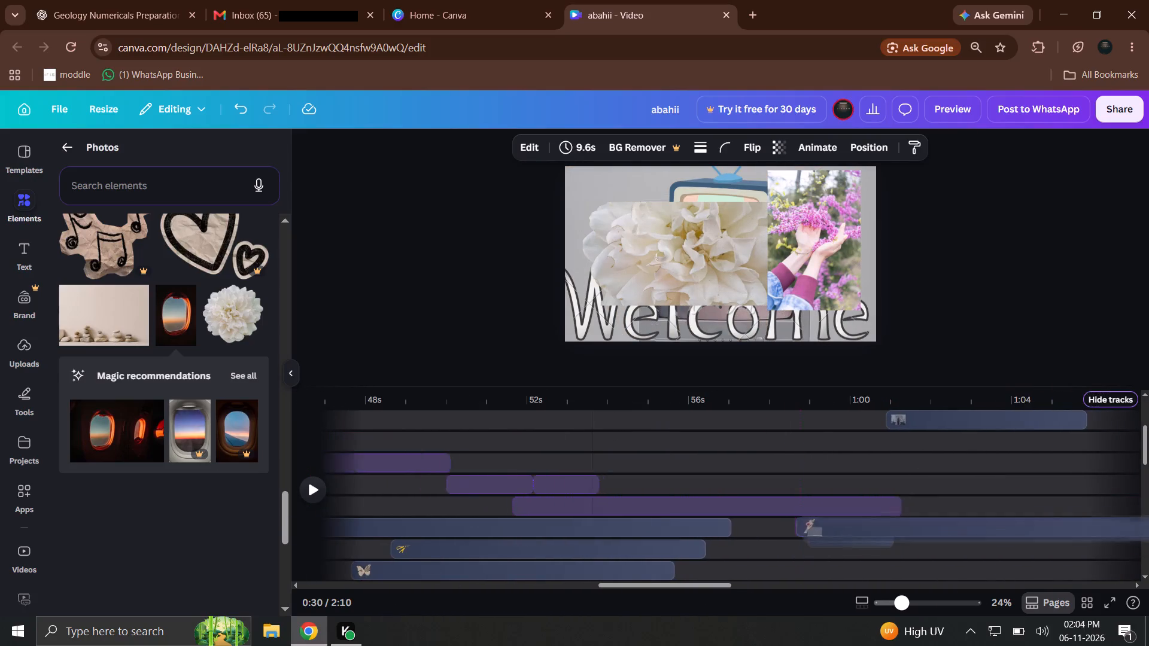
drag(952, 525, 901, 527)
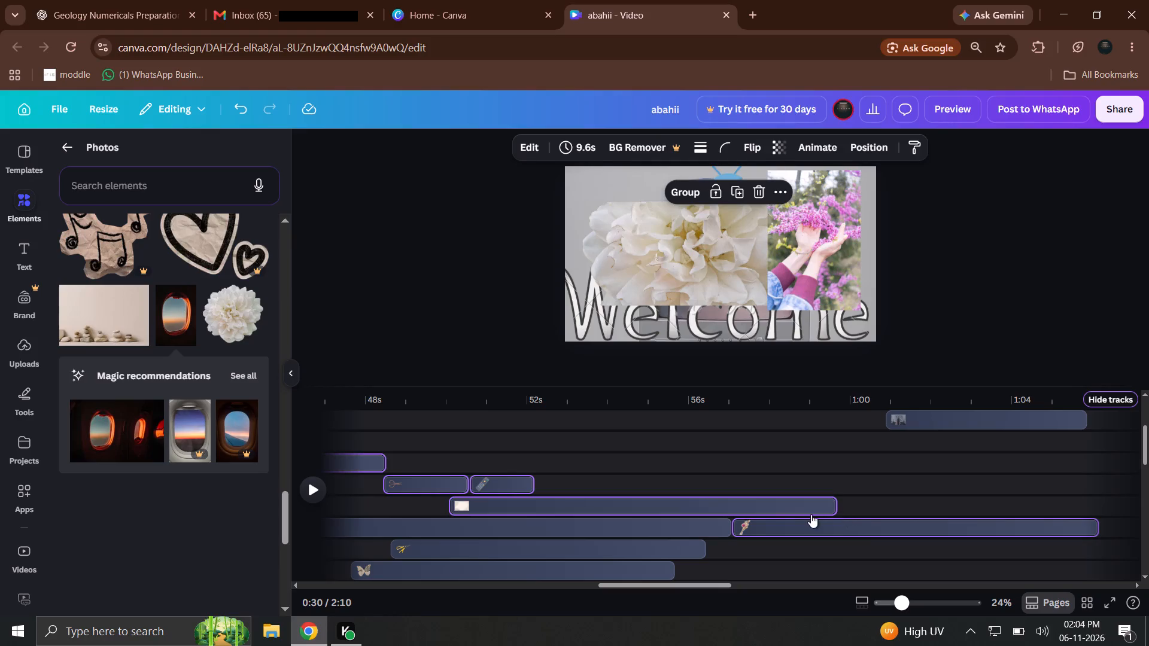
click(699, 482)
Move the 11.2 s cream background clip up one track, starting at about 48.2 s above the other cream background.
drag(565, 461, 794, 514)
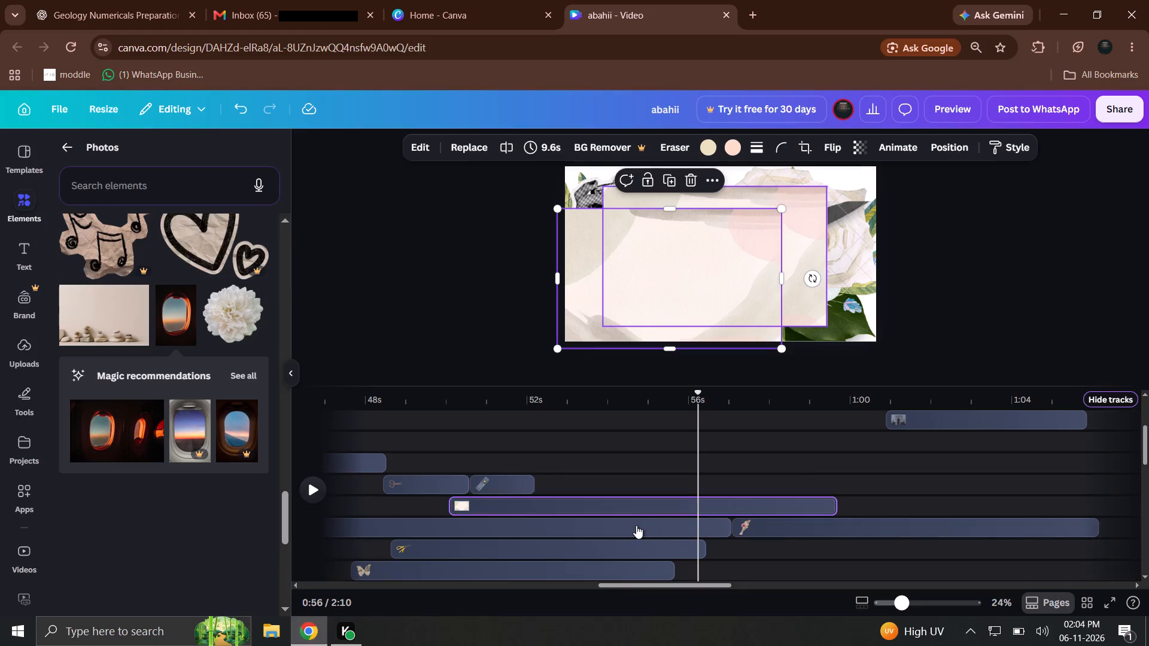
drag(636, 525, 743, 500)
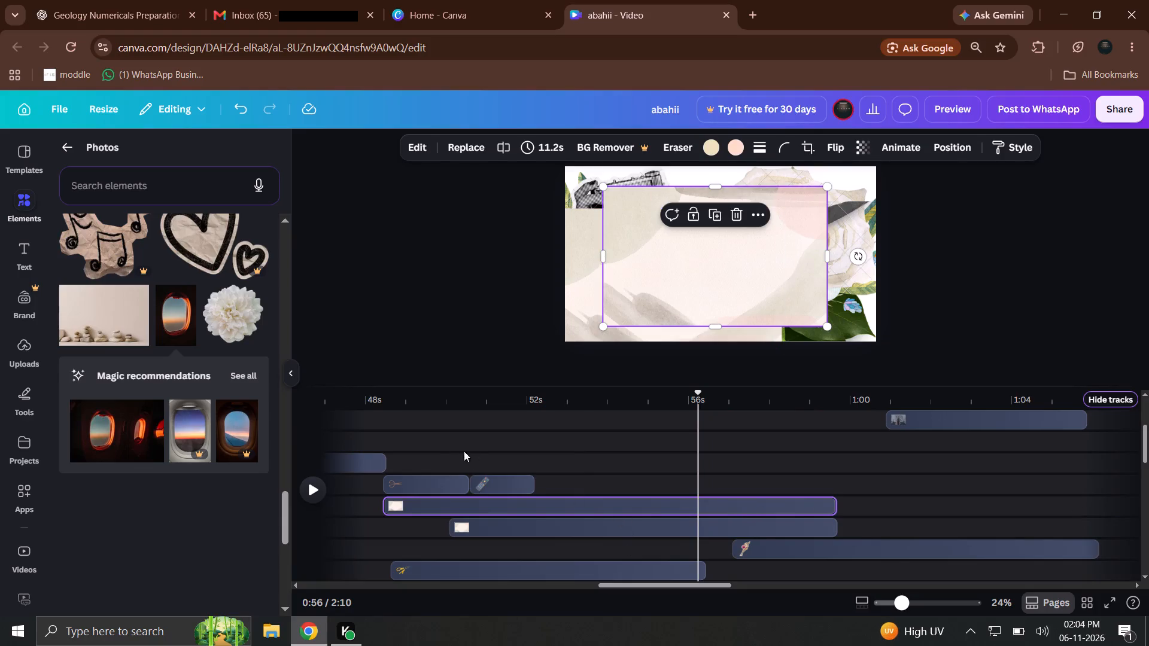
Extend the starts of the scissors, remote, both cream background and neighbouring clips earlier together, lengthening the longer background to 53.8 s.
drag(451, 447, 945, 555)
drag(738, 551, 853, 551)
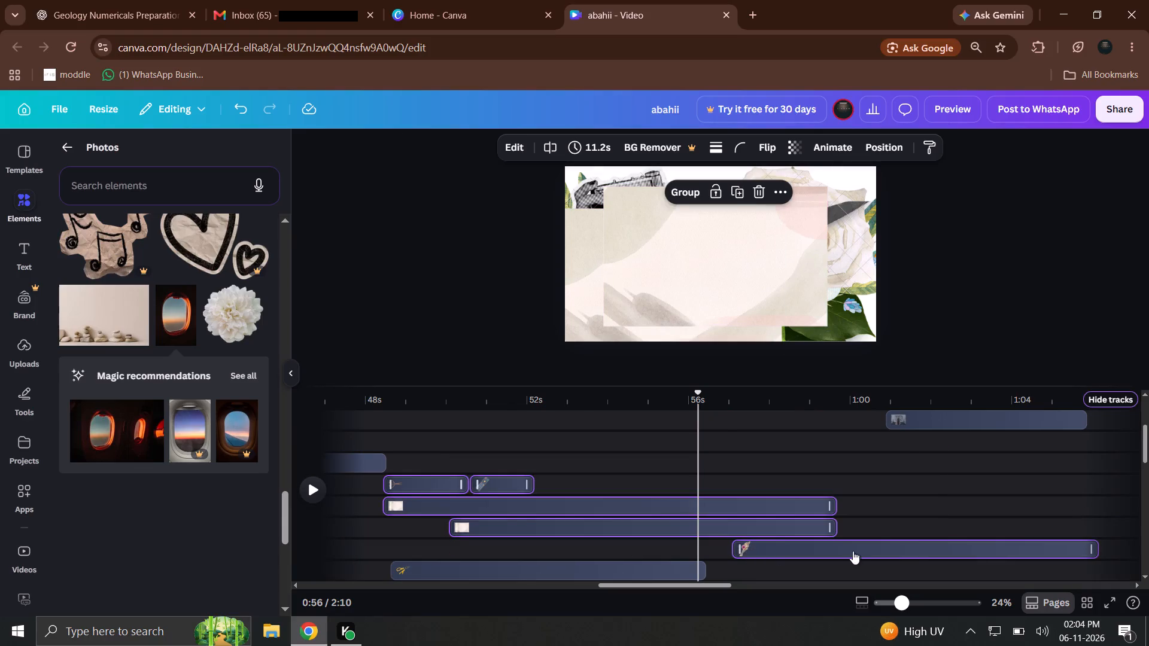
drag(853, 551, 897, 553)
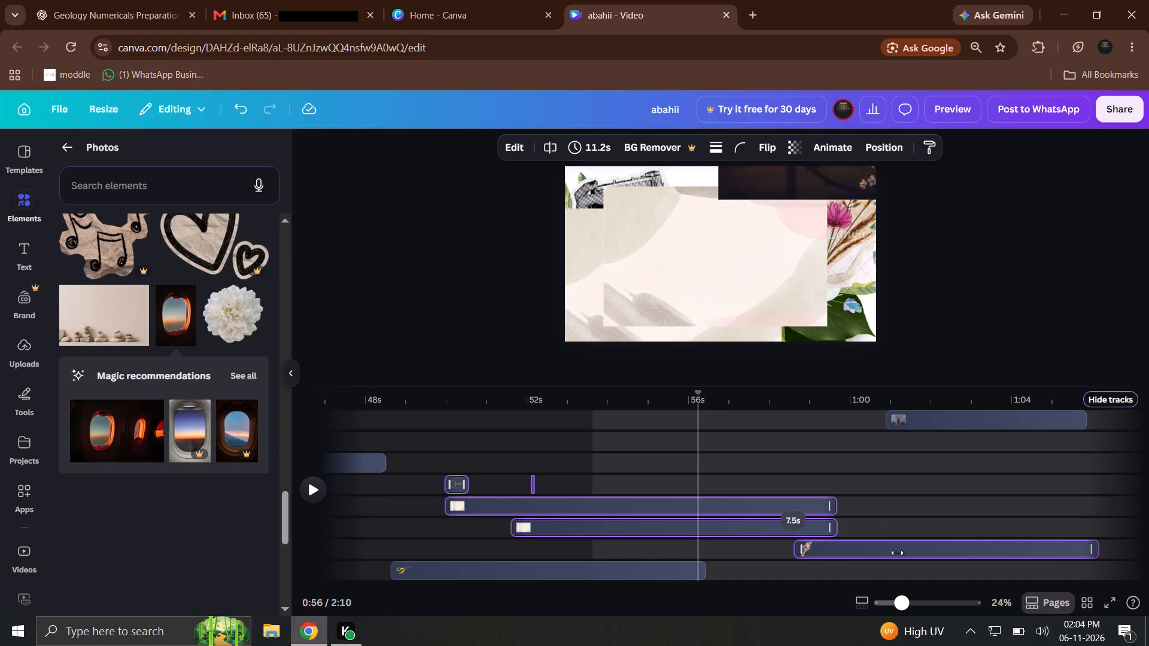
drag(897, 553, 376, 572)
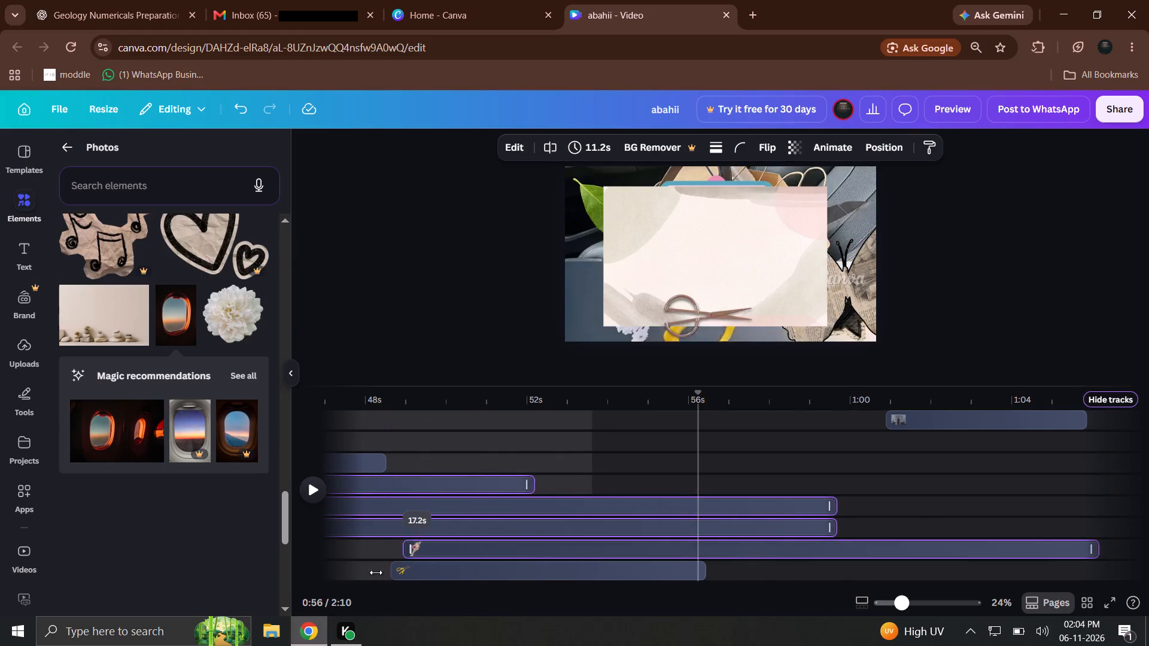
drag(376, 572, 369, 572)
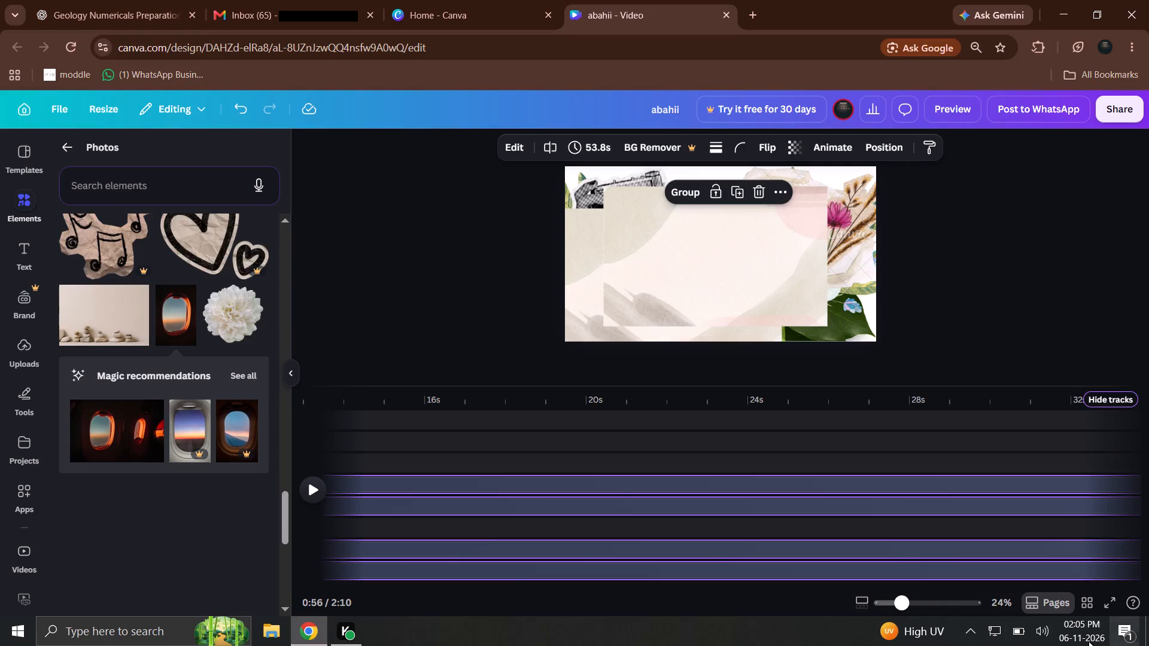
Select the lengthened scissors, remote and cream background clips together around 24 s in the timeline.
drag(629, 468, 899, 574)
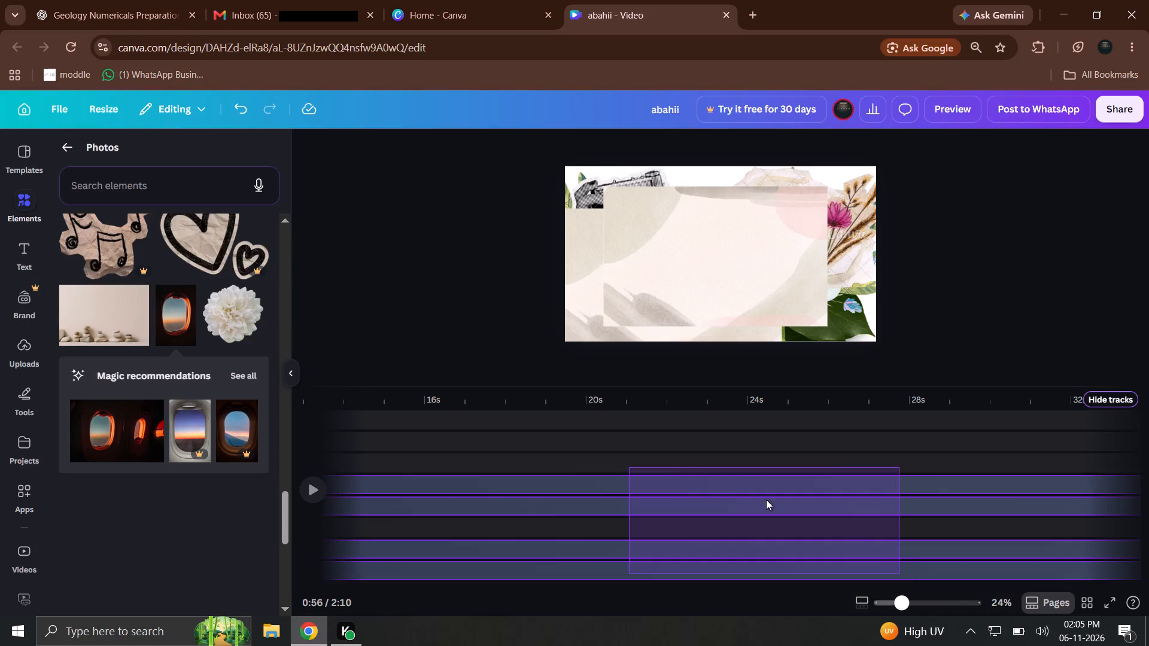
drag(680, 492, 761, 479)
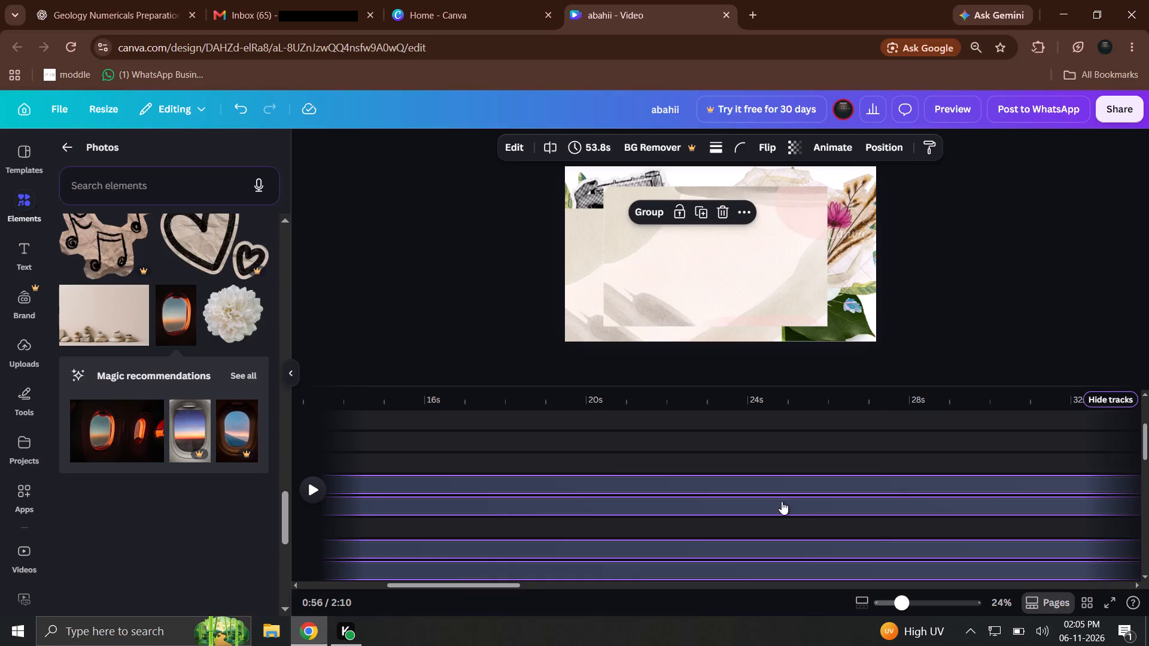
click(841, 454)
drag(777, 397, 759, 596)
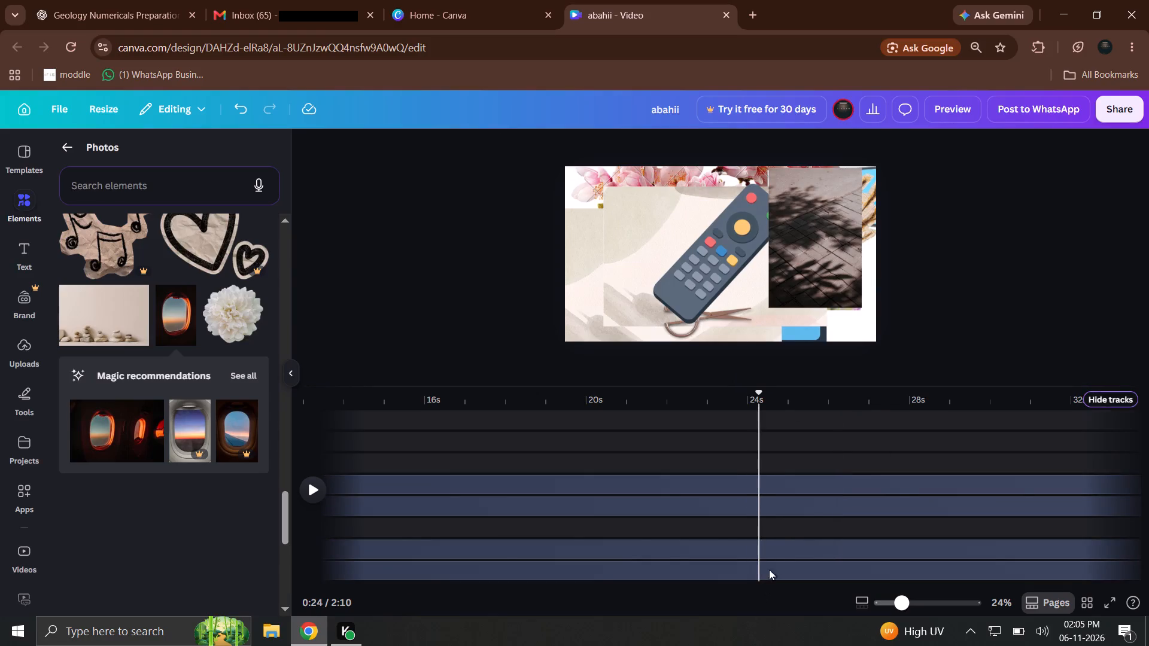
drag(775, 454, 788, 578)
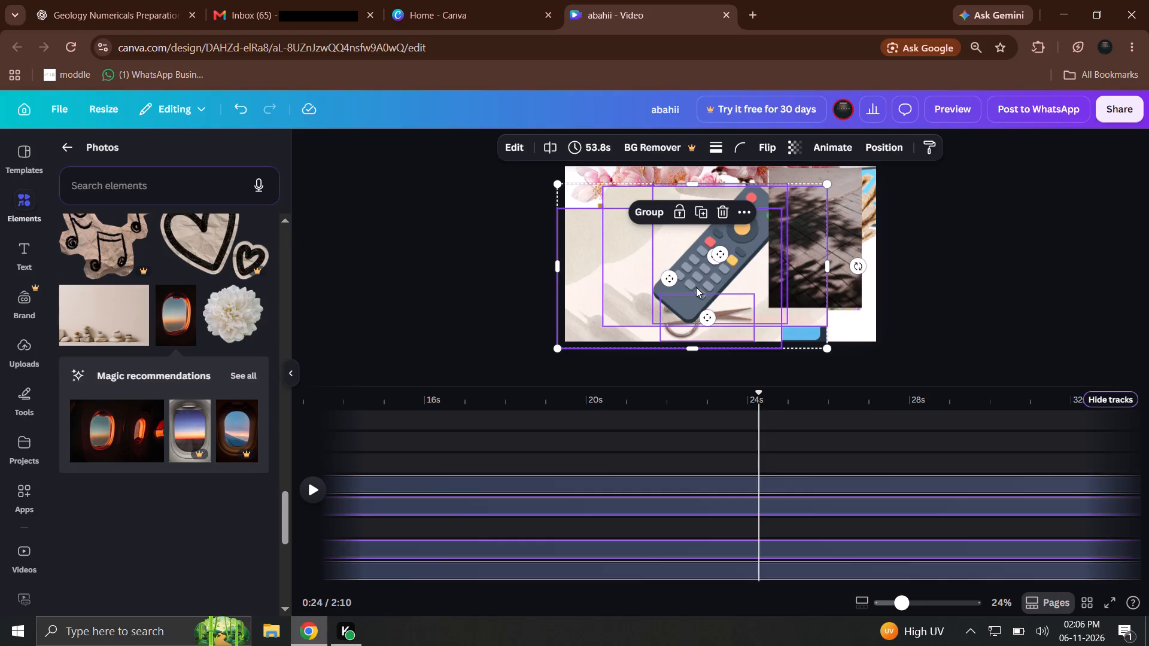
drag(396, 533, 756, 517)
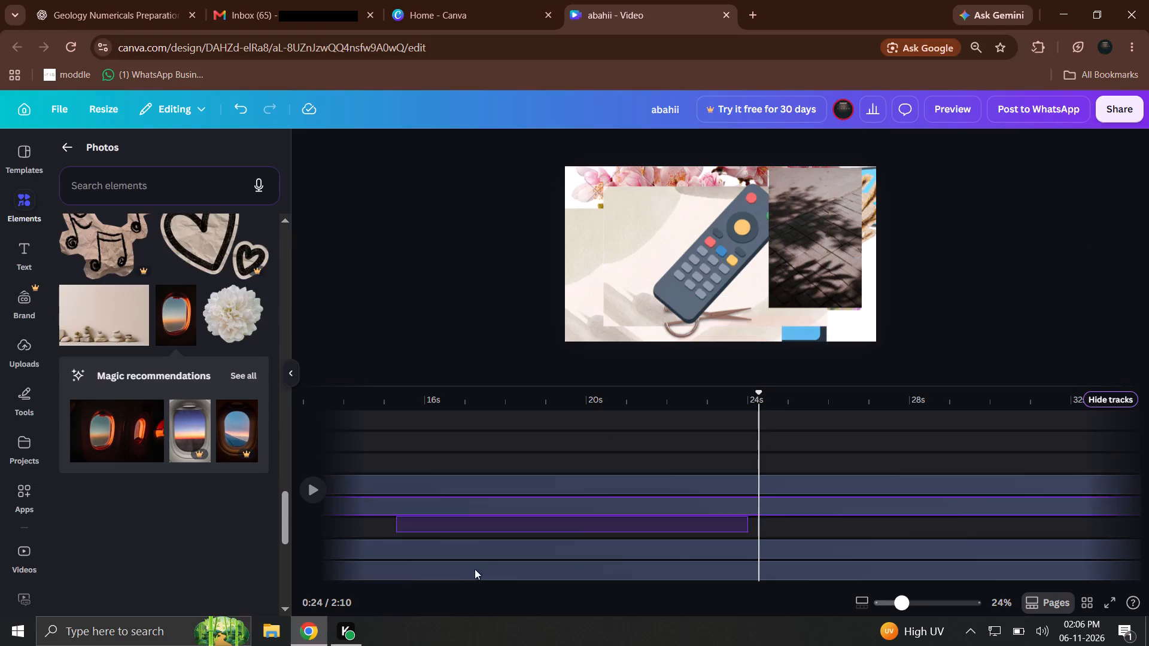
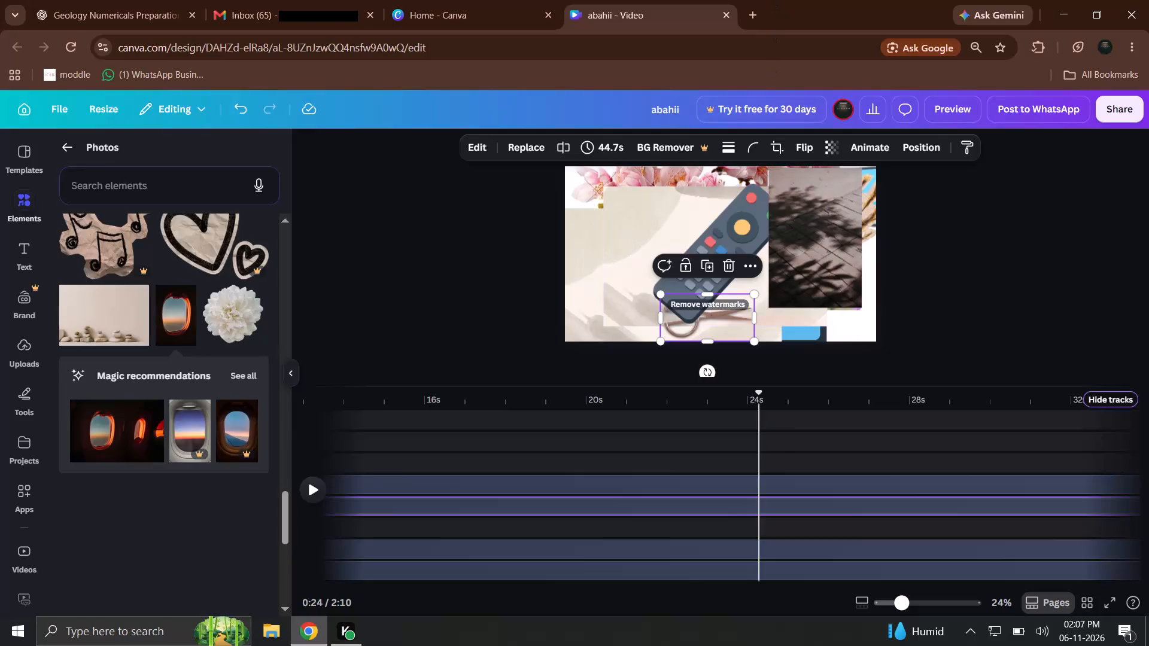
Move the lengthened scissors, remote, both cream background and neighbouring clips later together, with the remote starting at about 36.1 s.
drag(771, 460, 801, 603)
drag(781, 502, 1142, 494)
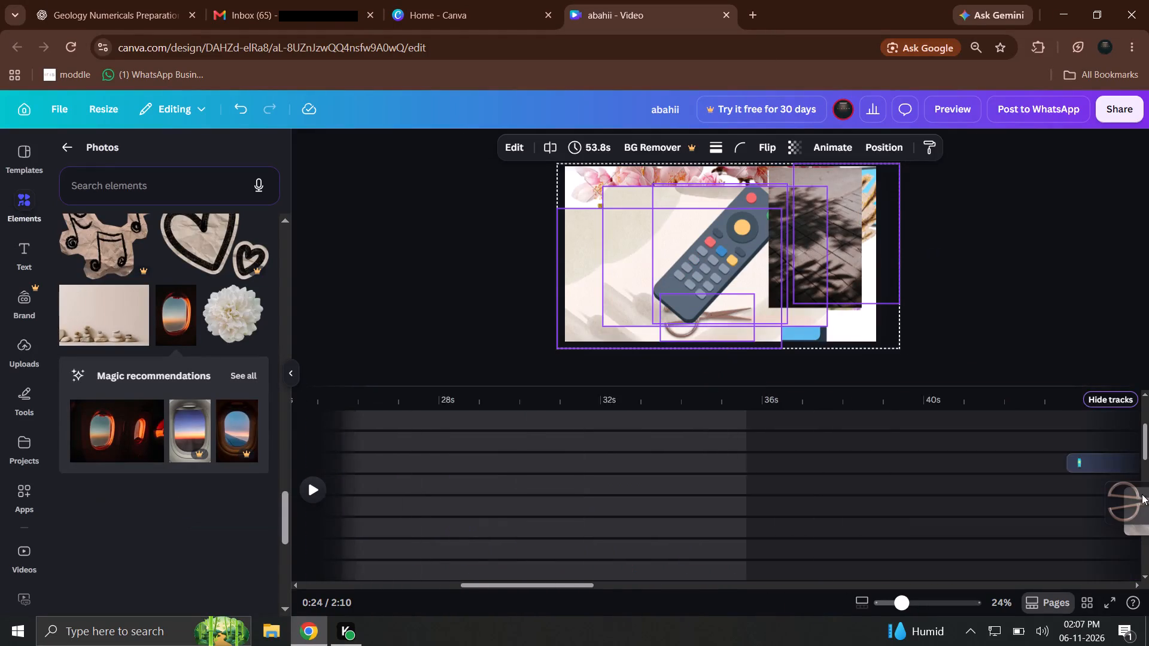
drag(1142, 494, 964, 455)
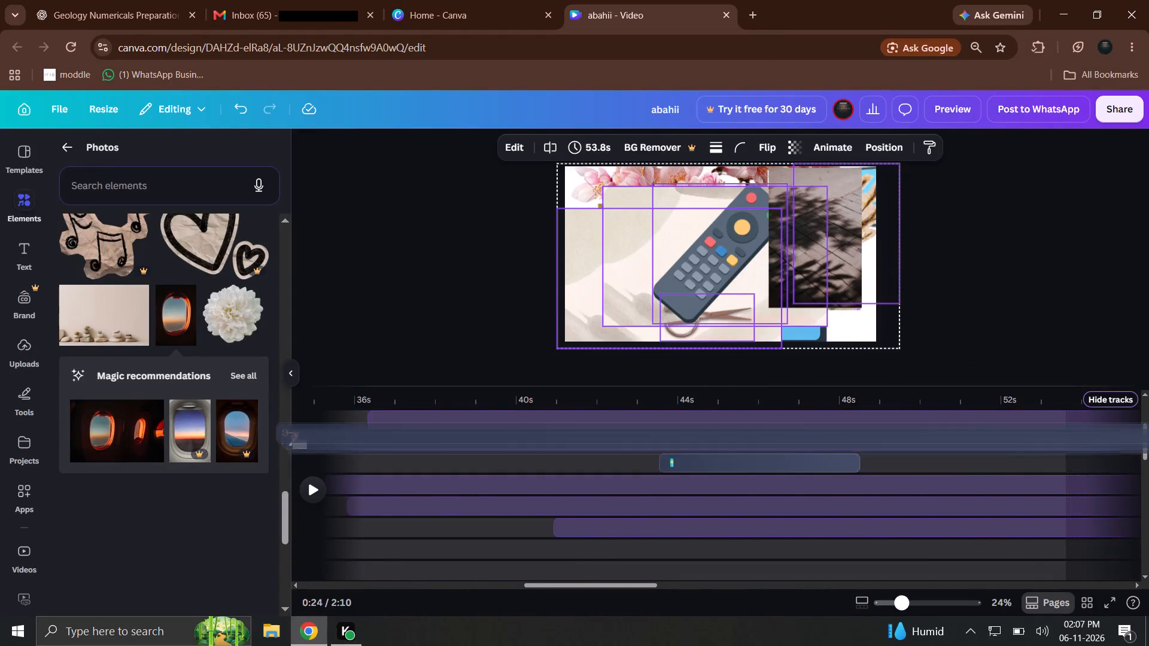
drag(964, 455, 965, 439)
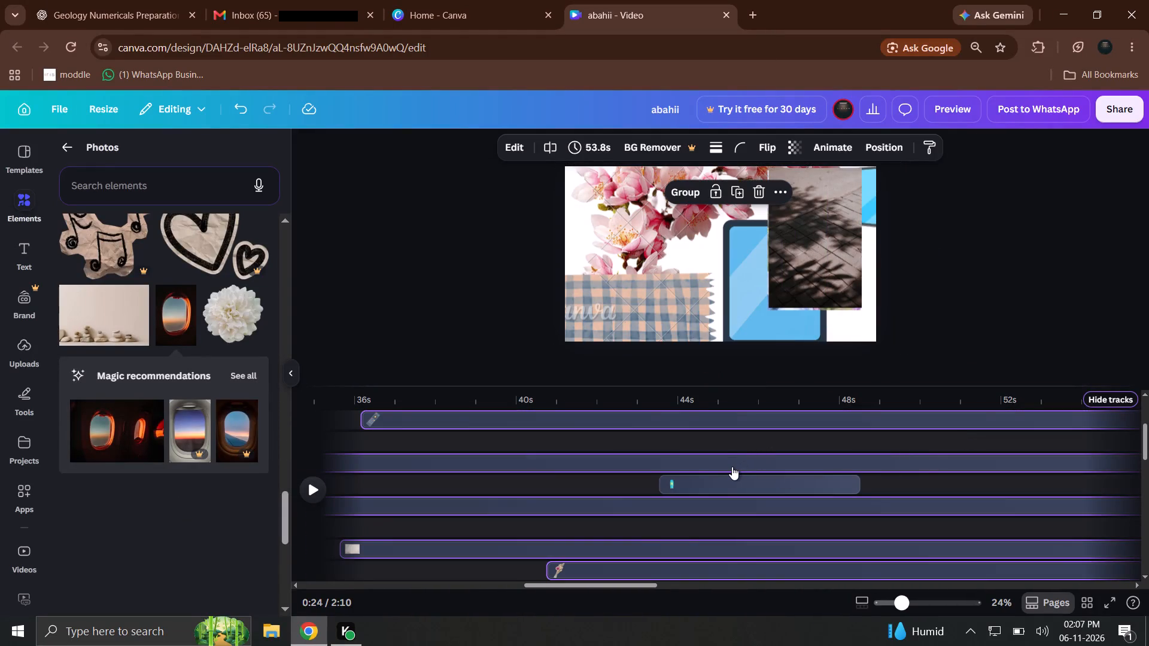
Trim the starts of the remote, scissors, cream background and neighbouring clips together, shortening the 53.8 s background to 48.9 s.
click(692, 533)
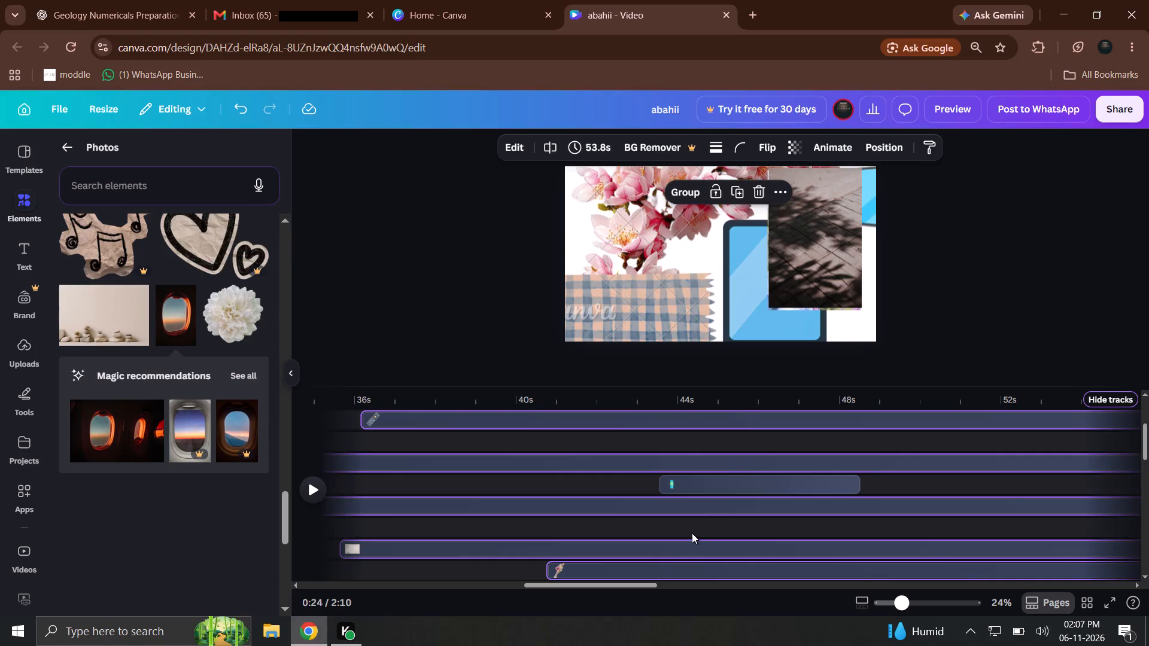
drag(479, 574, 888, 415)
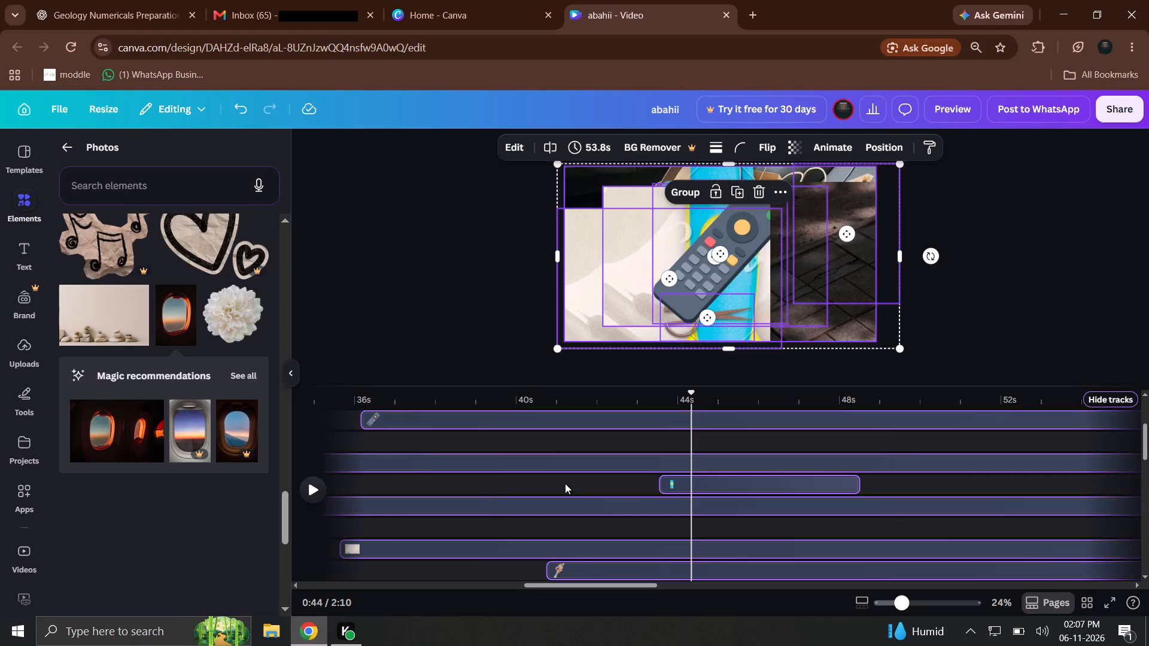
drag(365, 424, 679, 444)
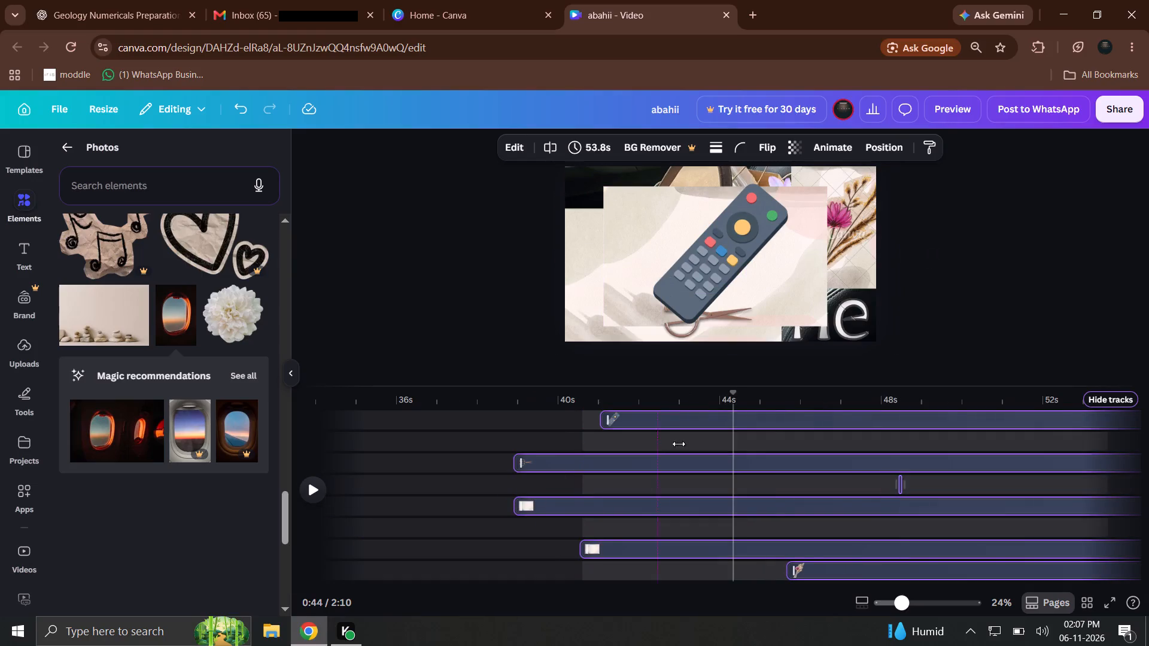
drag(679, 444, 860, 476)
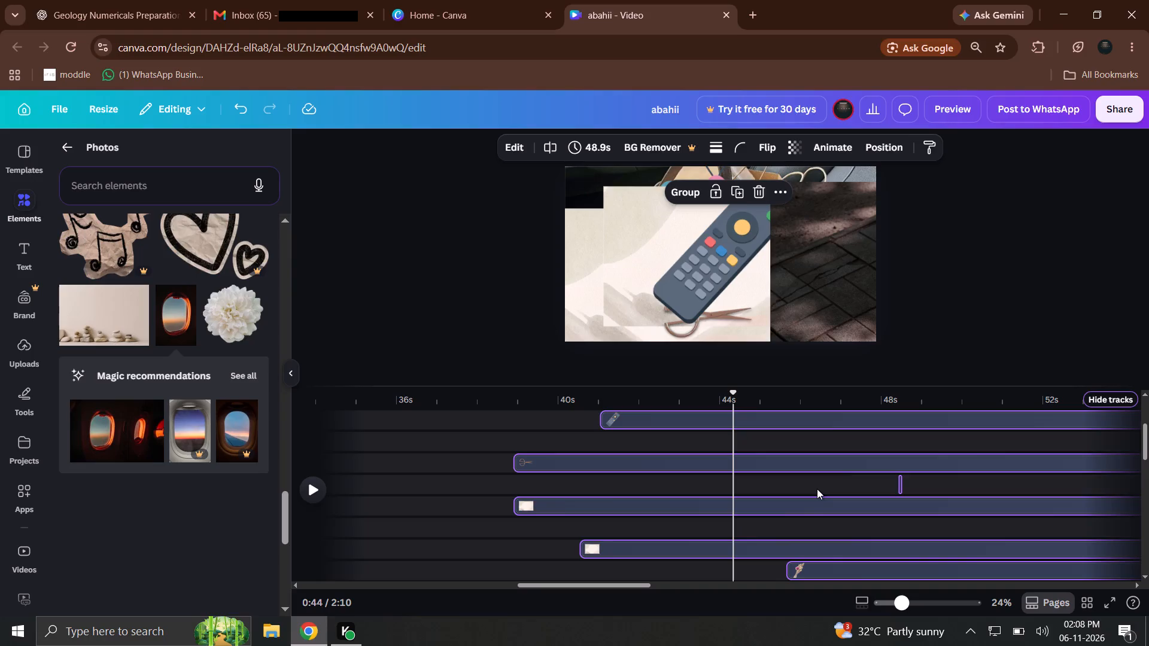
Trim the starts of the remote, scissors and 48.9 s cream background together to 39.1 s, with the scissors starting at about 48.6 s.
click(818, 493)
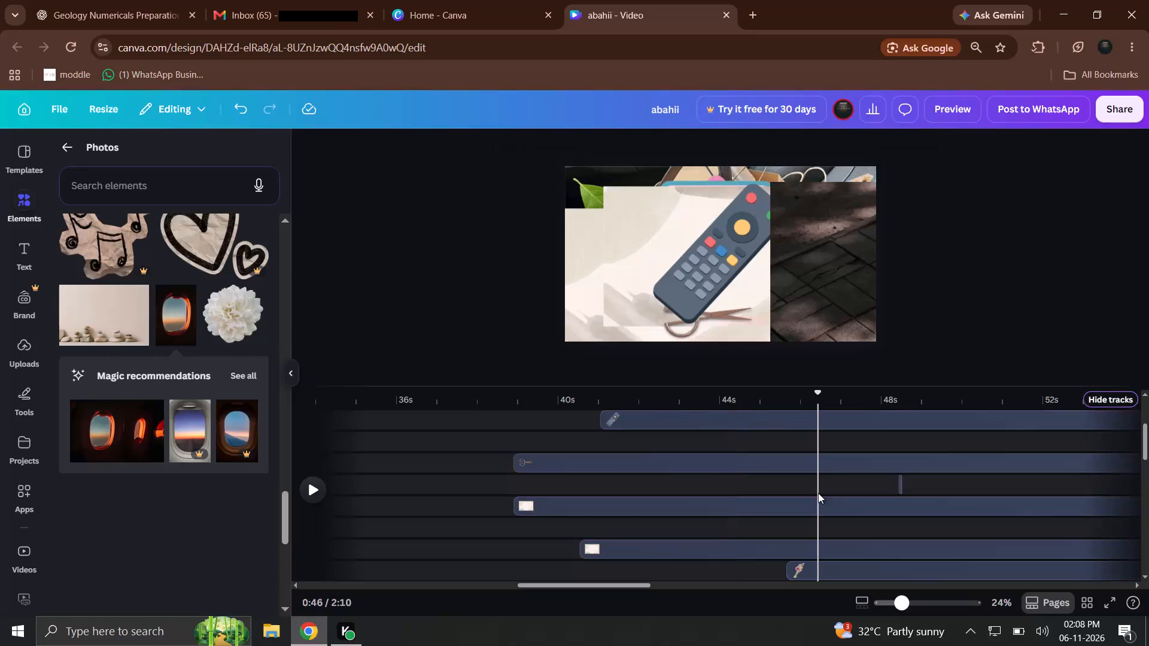
click(818, 493)
drag(872, 527, 807, 421)
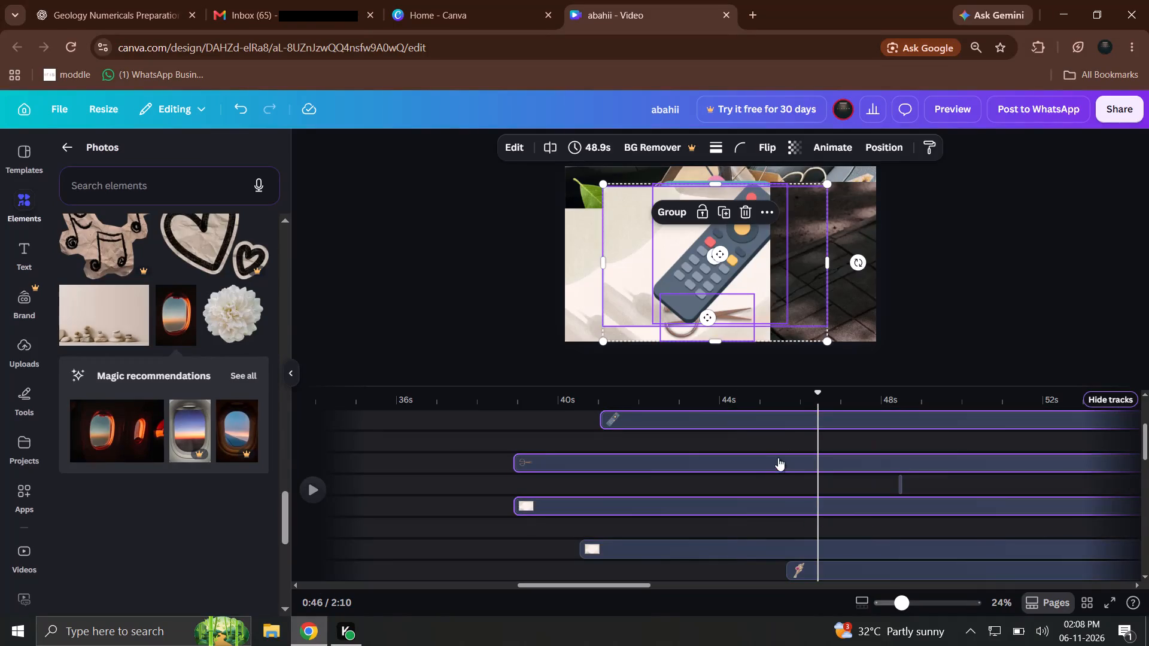
drag(525, 463, 919, 468)
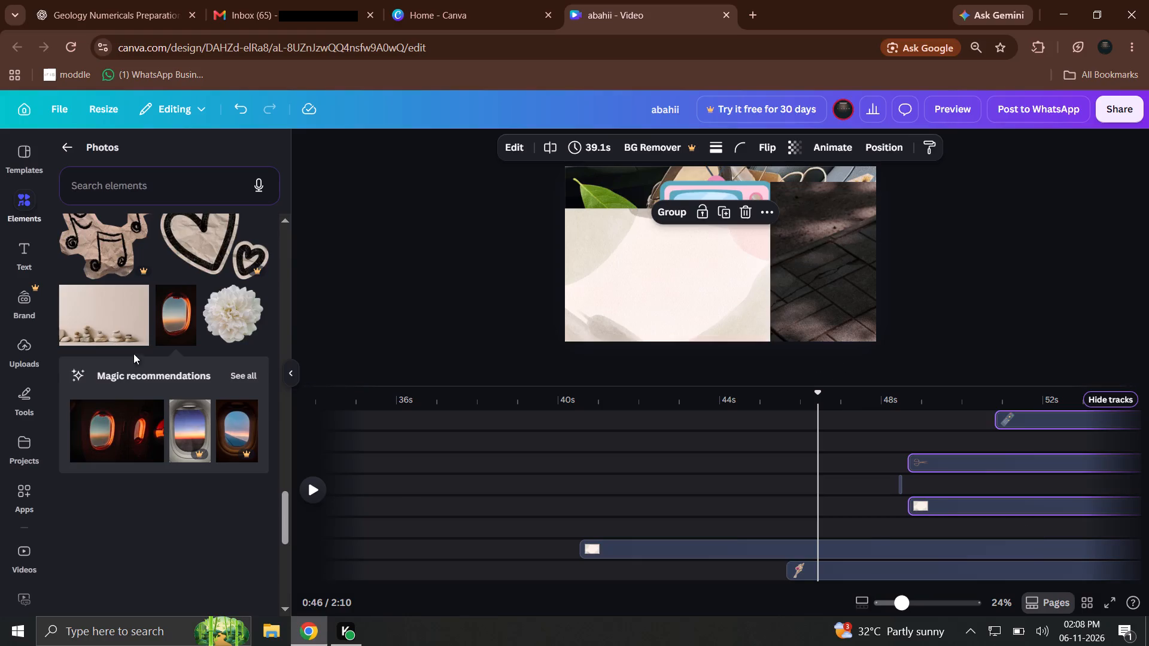
Add the stacked-pebbles photo to the scissors track, starting at about 39.4 s.
drag(146, 319, 620, 466)
drag(610, 420, 583, 410)
drag(548, 392, 538, 394)
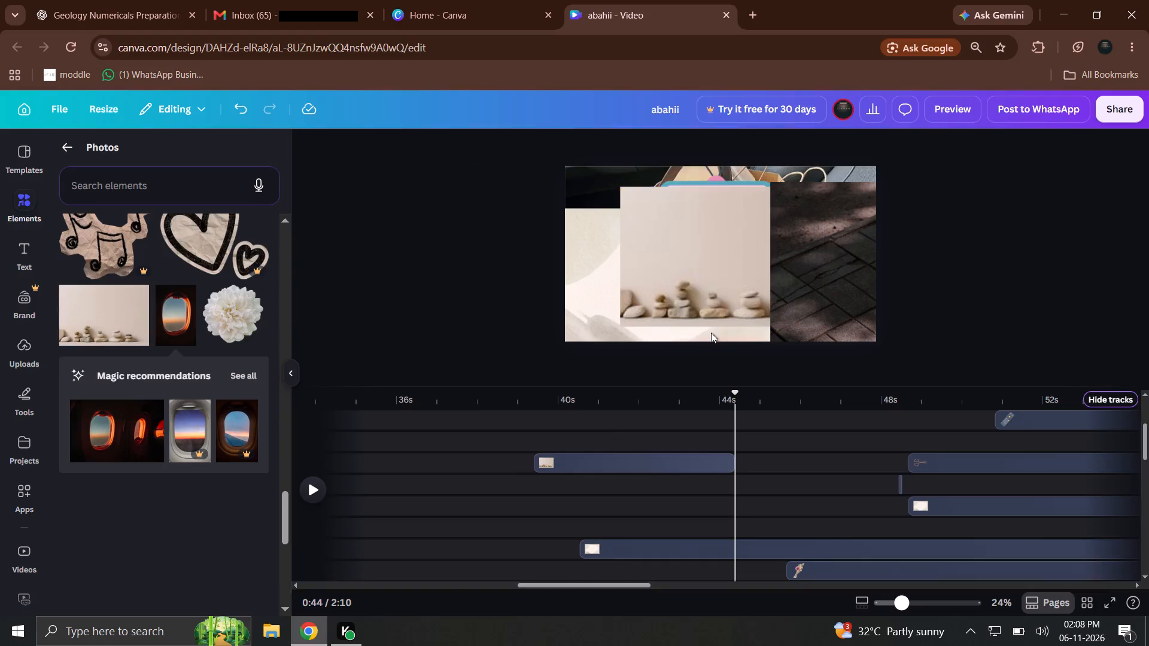
Reposition the 47.3 s cream background on the canvas, shifting it right so it sits partly behind the pebbles photo and pavement image.
click(711, 333)
drag(709, 303, 820, 275)
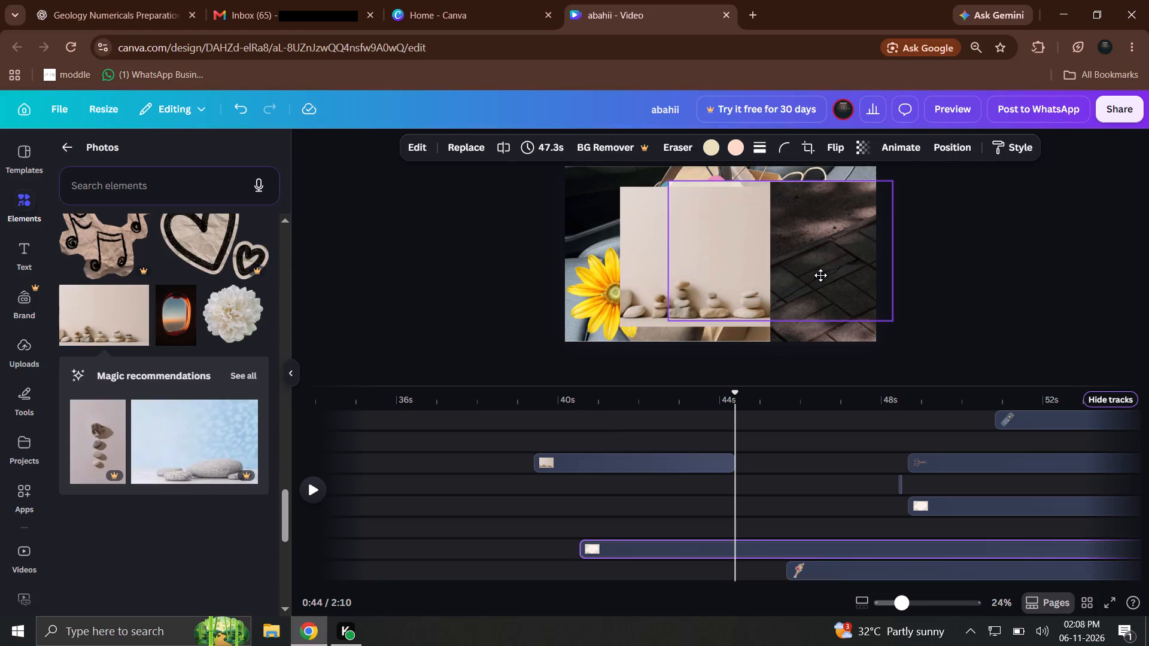
drag(820, 275, 819, 277)
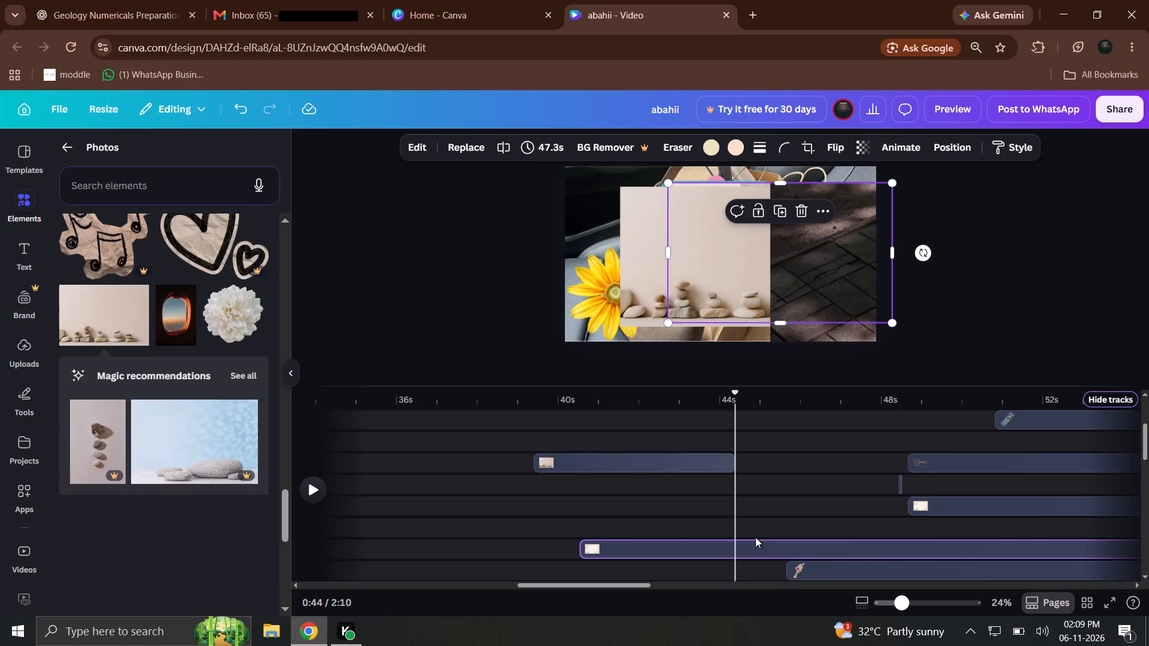
Move the bee, butterfly, television, flower-outline and leaf clips about 10 s earlier together, with the bee starting at about 38.5 s.
drag(821, 501, 1148, 468)
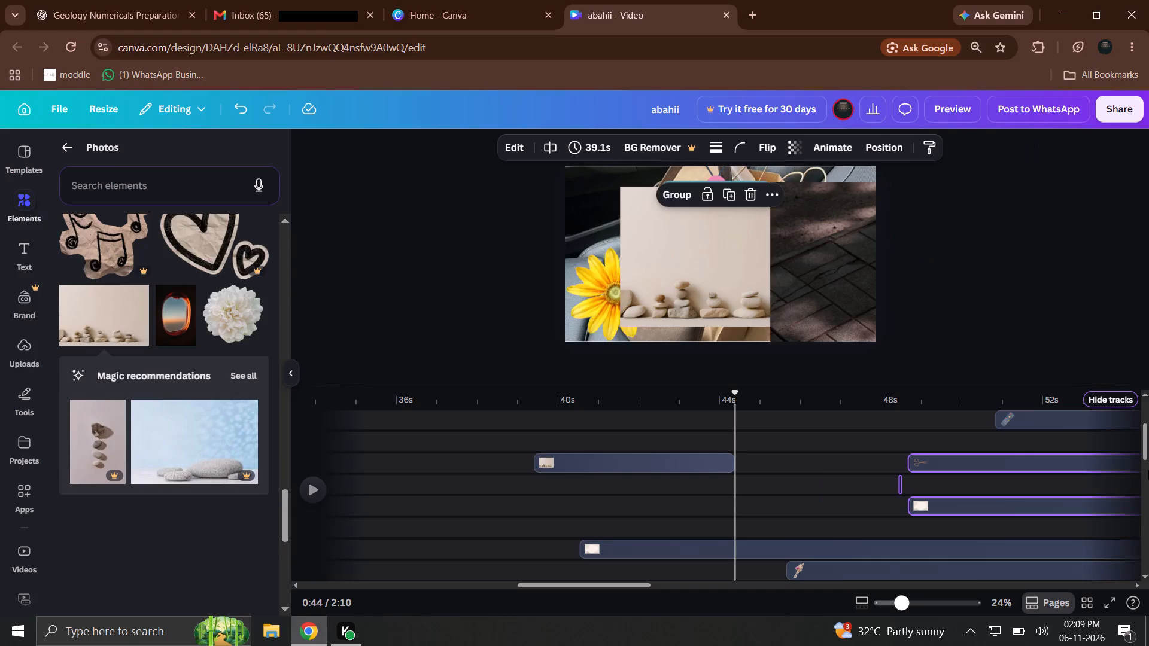
click(1148, 470)
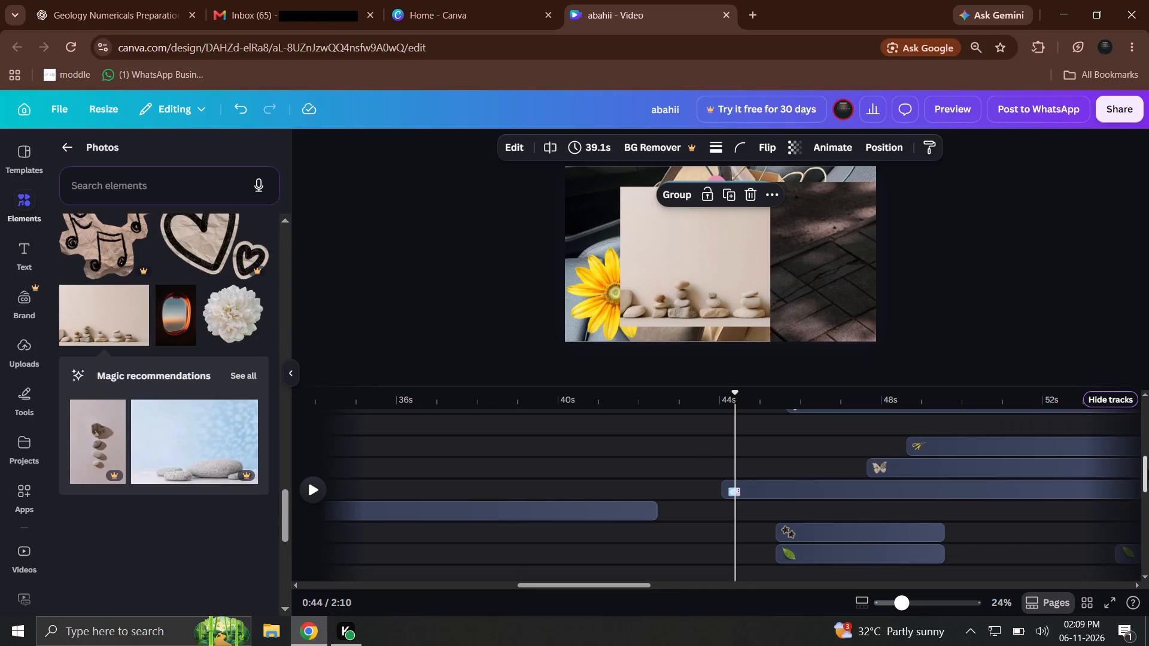
click(1148, 470)
drag(1023, 577, 784, 441)
drag(1010, 459, 950, 468)
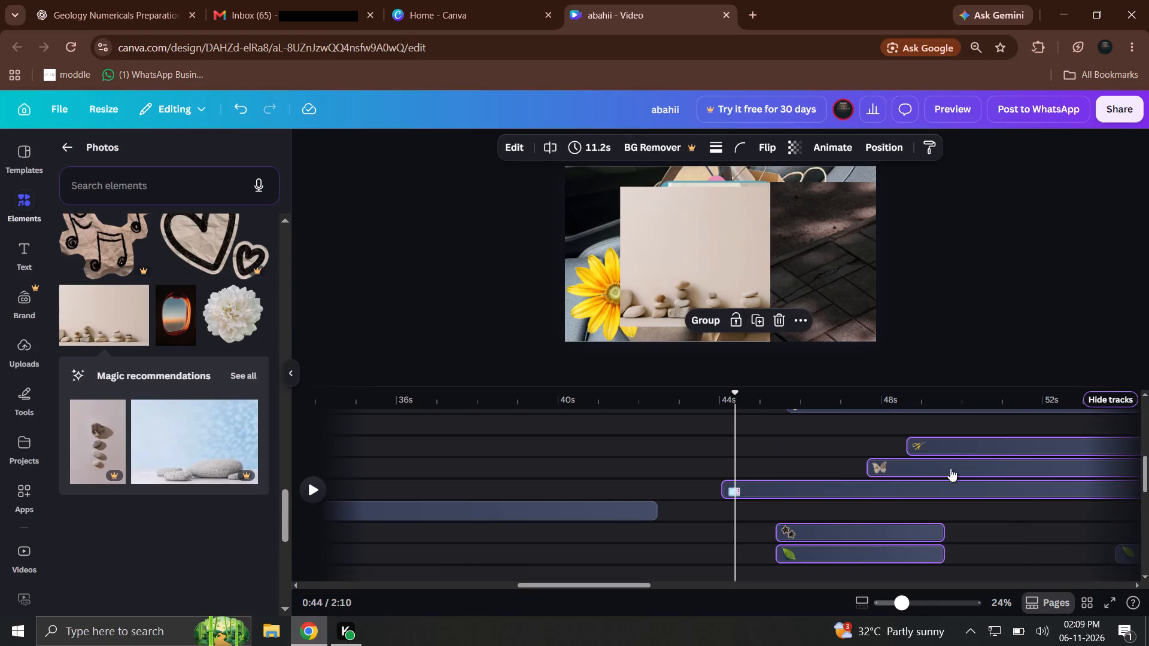
drag(950, 468, 601, 479)
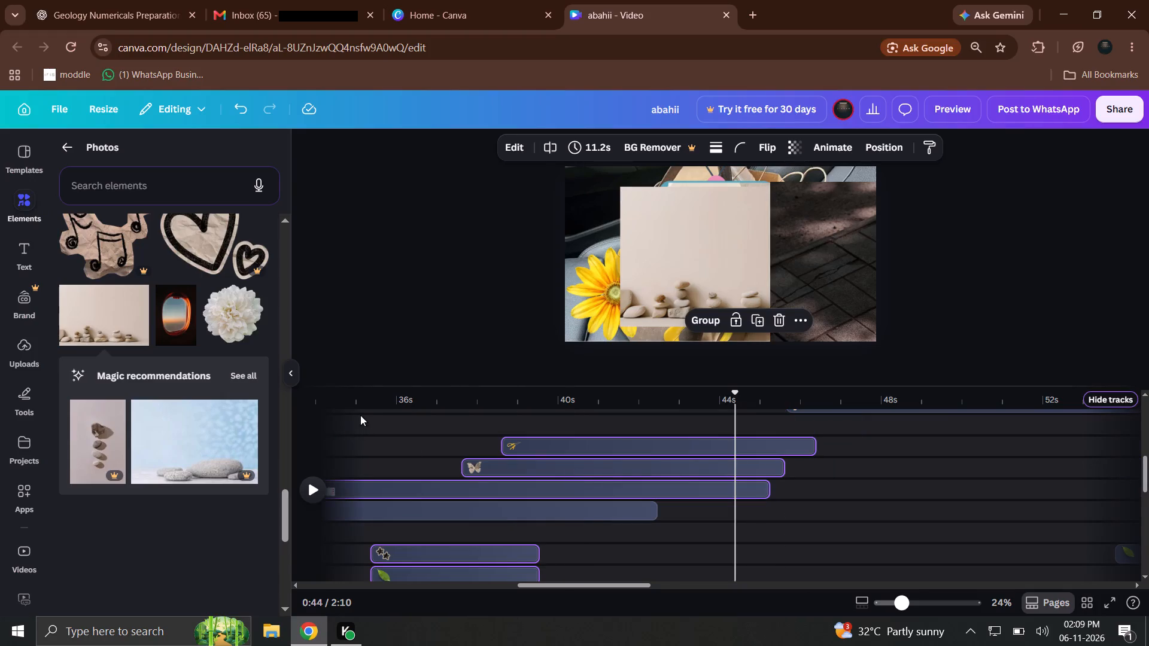
Play back the video from about 35 s to review the retimed clips.
click(358, 414)
click(358, 401)
click(302, 484)
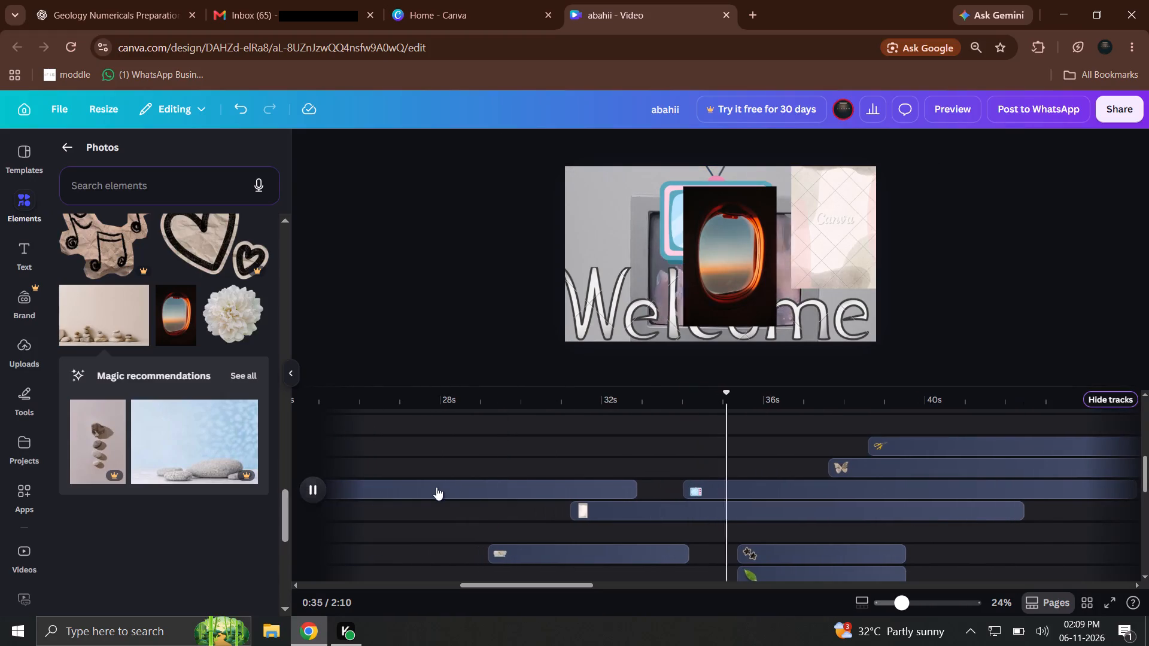
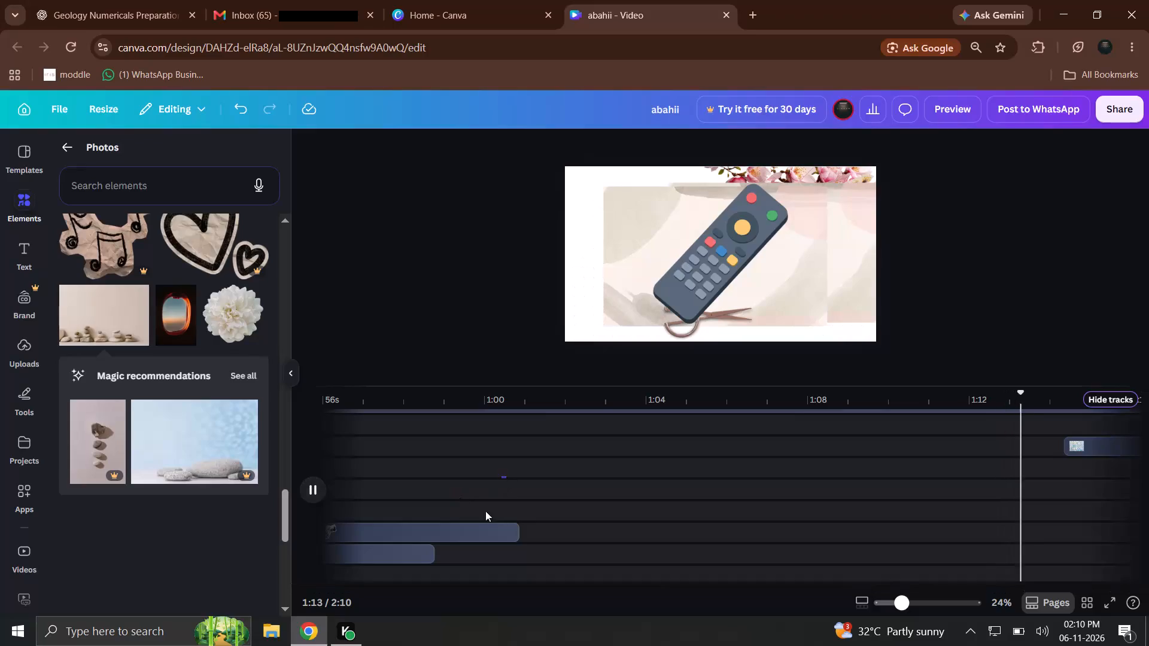
Move the leaf clip that ends at about 58.7 s up to the topmost visible track, starting at about 1:01.
drag(414, 551, 694, 510)
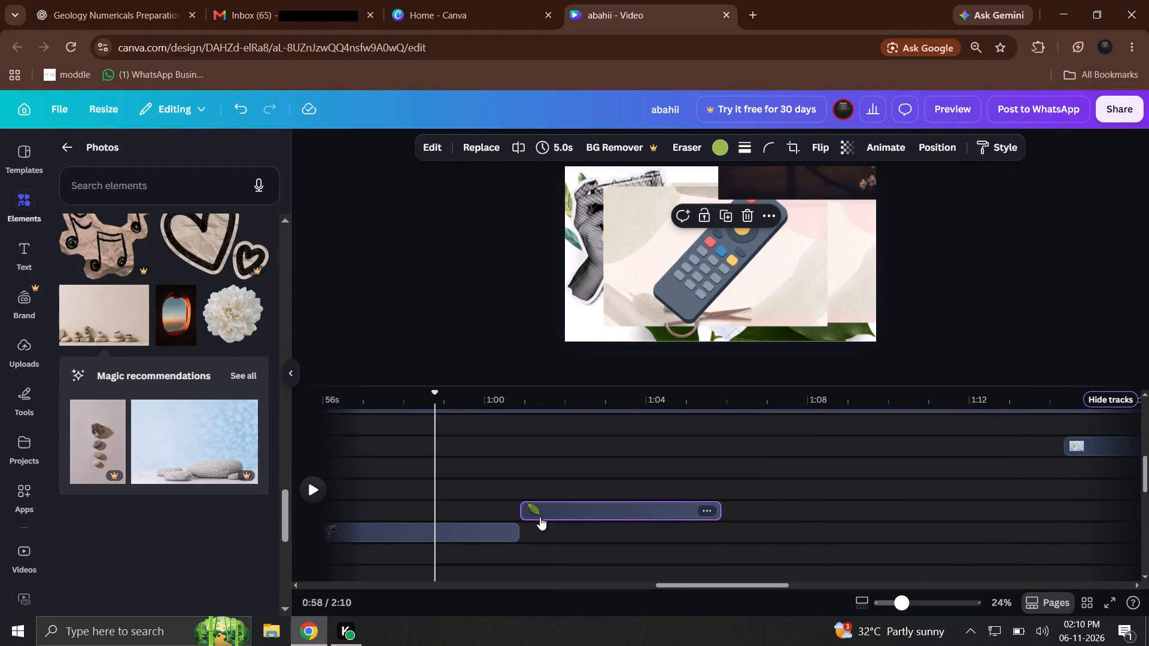
drag(540, 517, 722, 517)
drag(648, 507, 920, 498)
drag(792, 510, 619, 427)
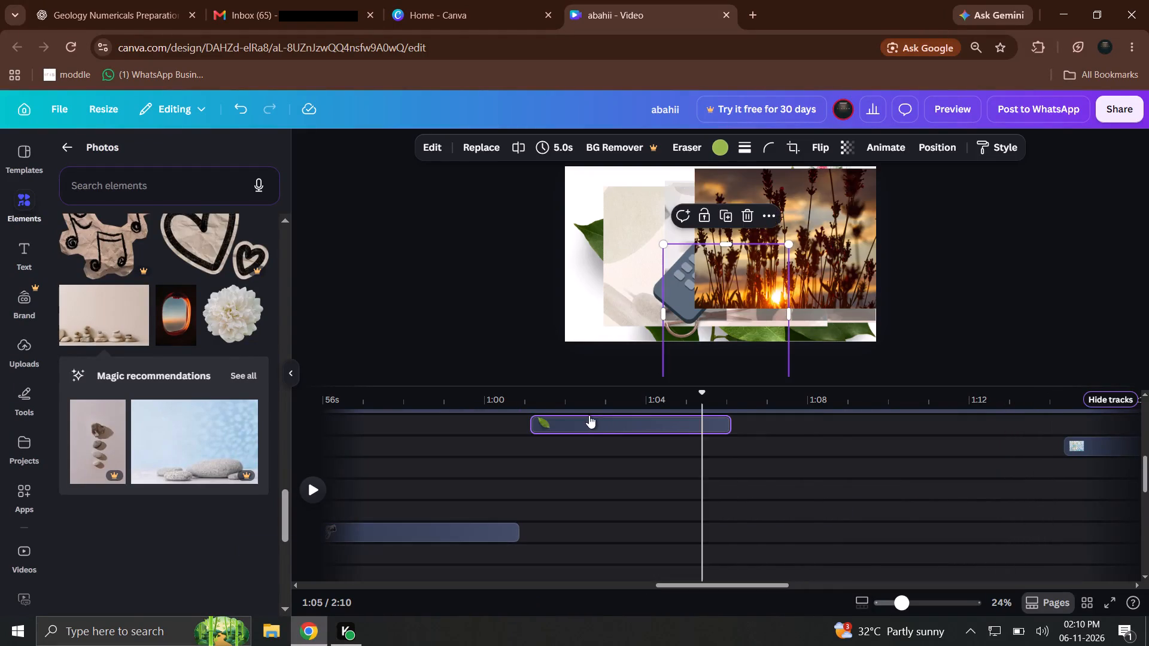
Bring the playhead back to 0 s and play the video from the beginning to review the edited collage.
drag(569, 414, 436, 415)
click(338, 415)
click(335, 505)
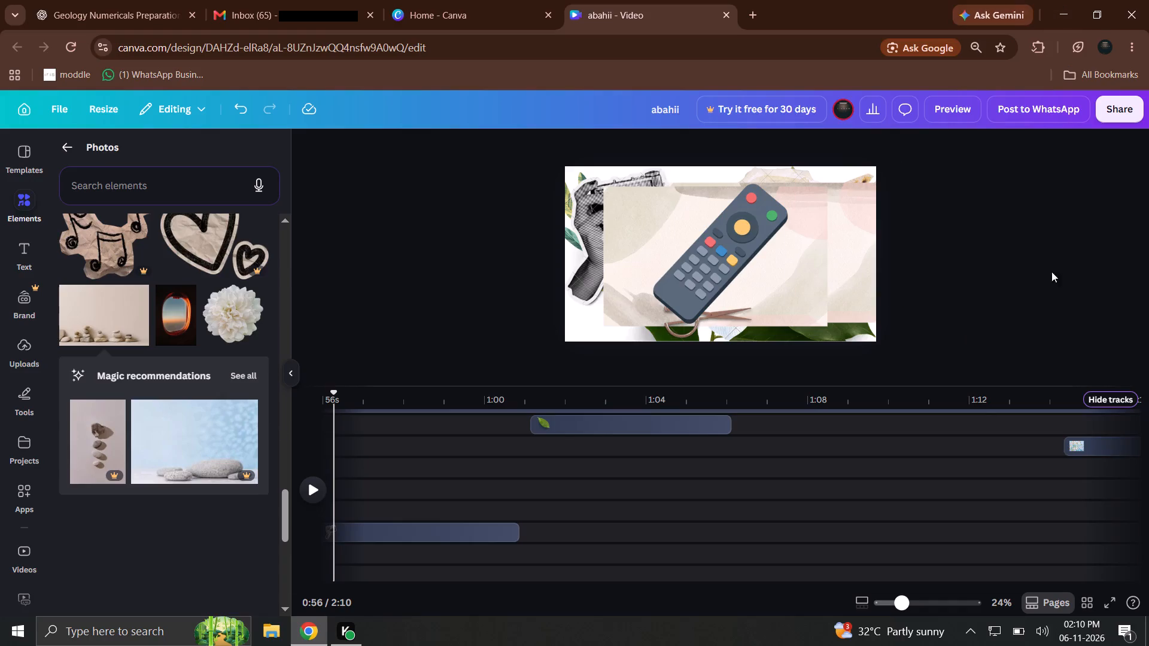
drag(385, 405, 339, 438)
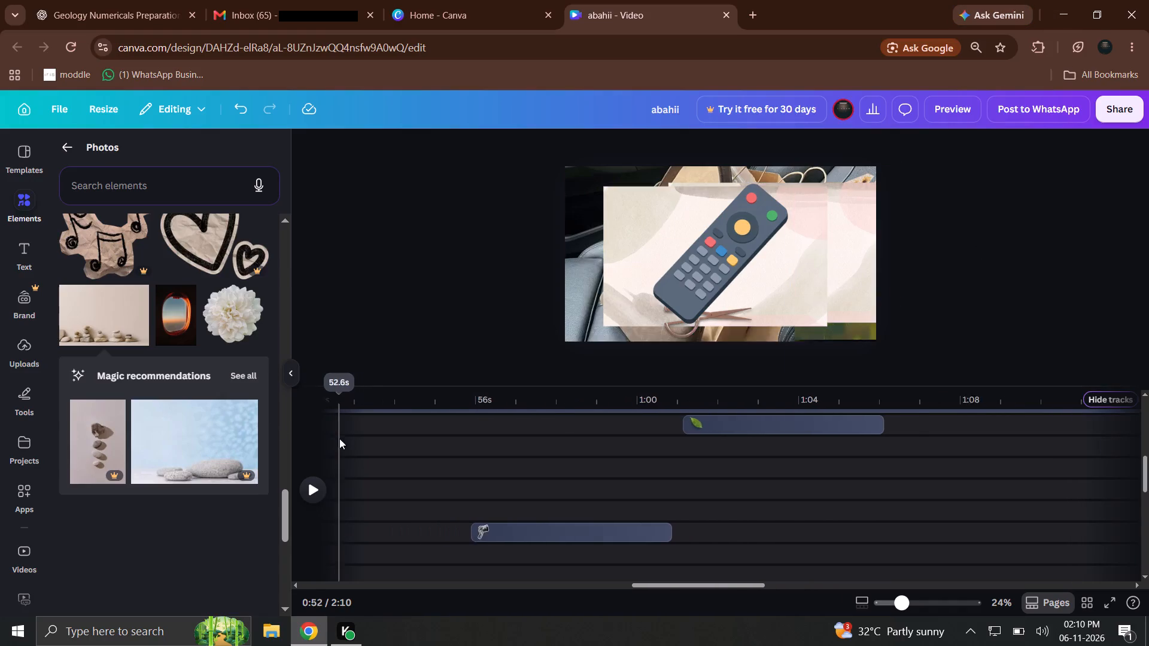
drag(339, 438, 318, 470)
click(312, 491)
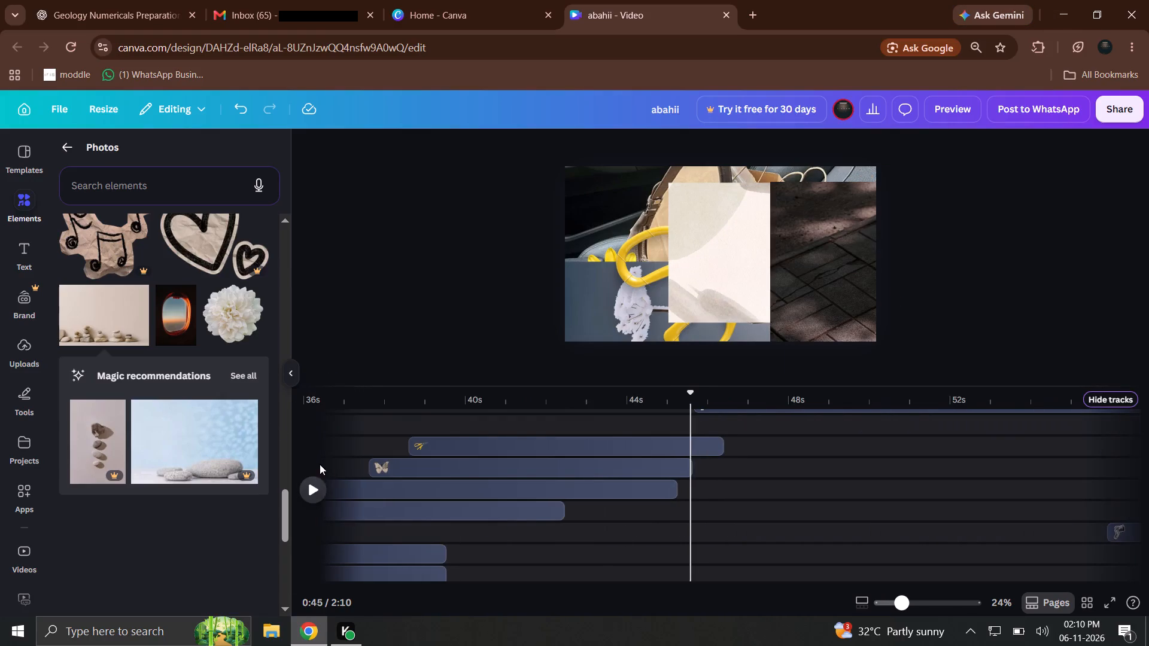
click(354, 410)
drag(341, 410, 320, 409)
click(319, 408)
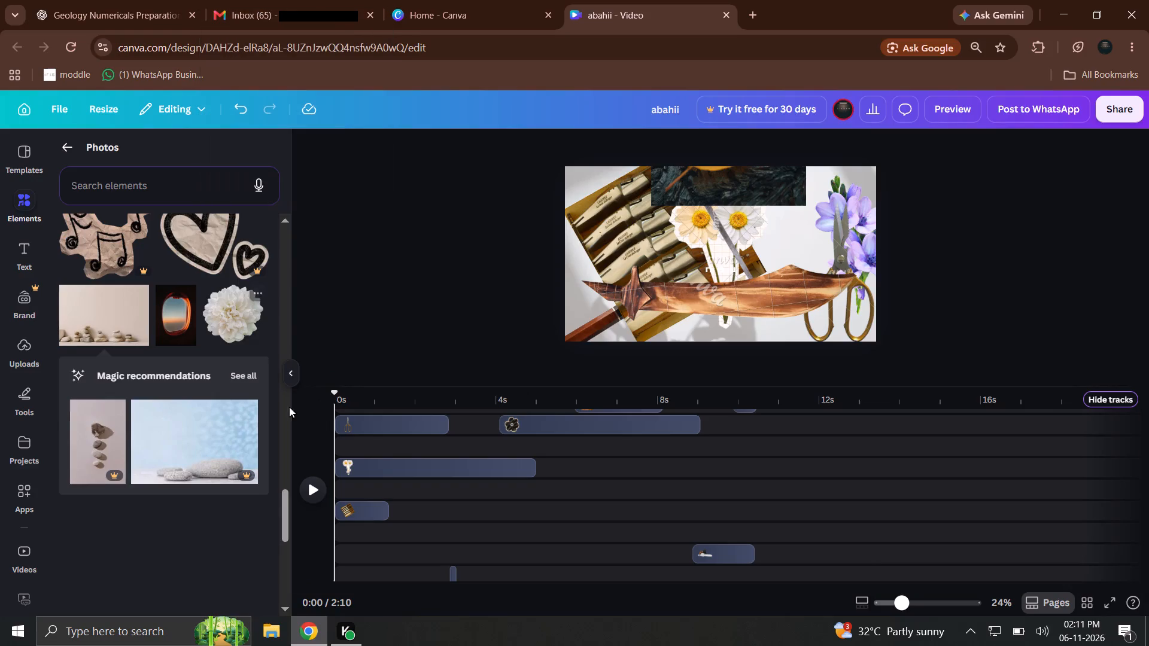
click(326, 482)
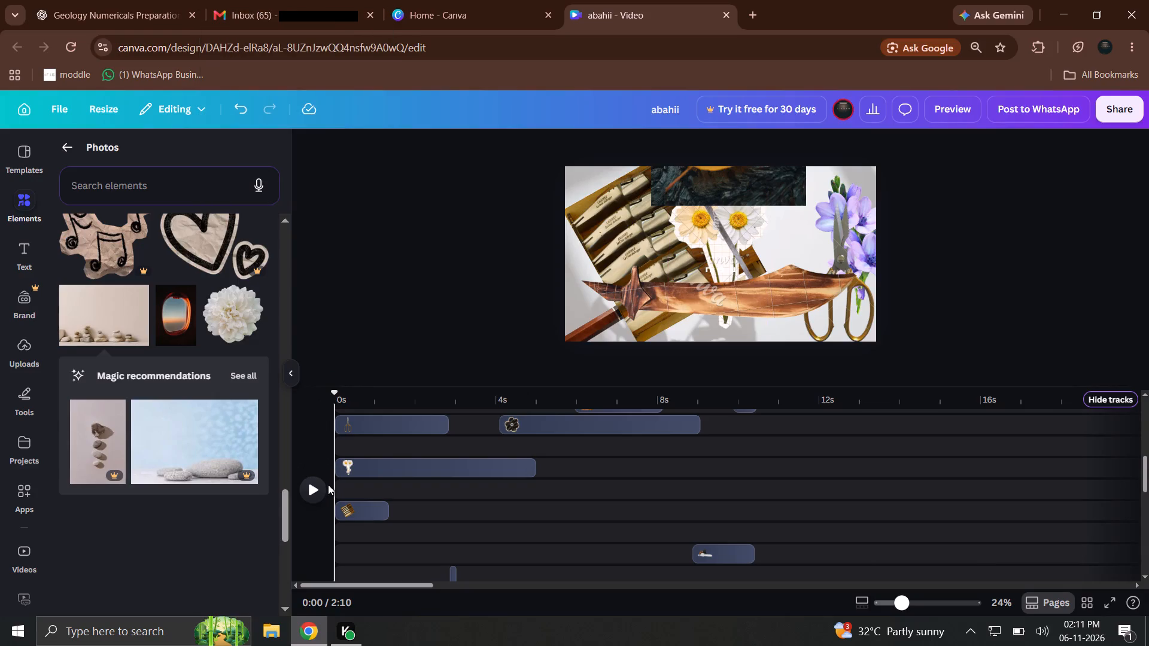
click(330, 483)
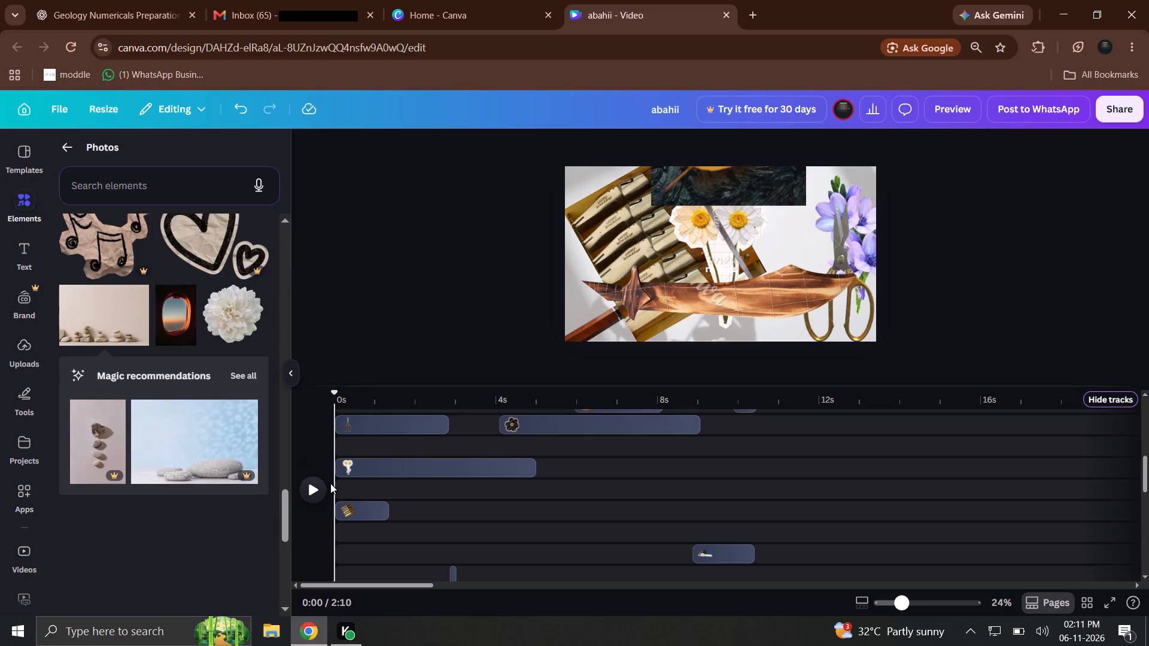
click(320, 487)
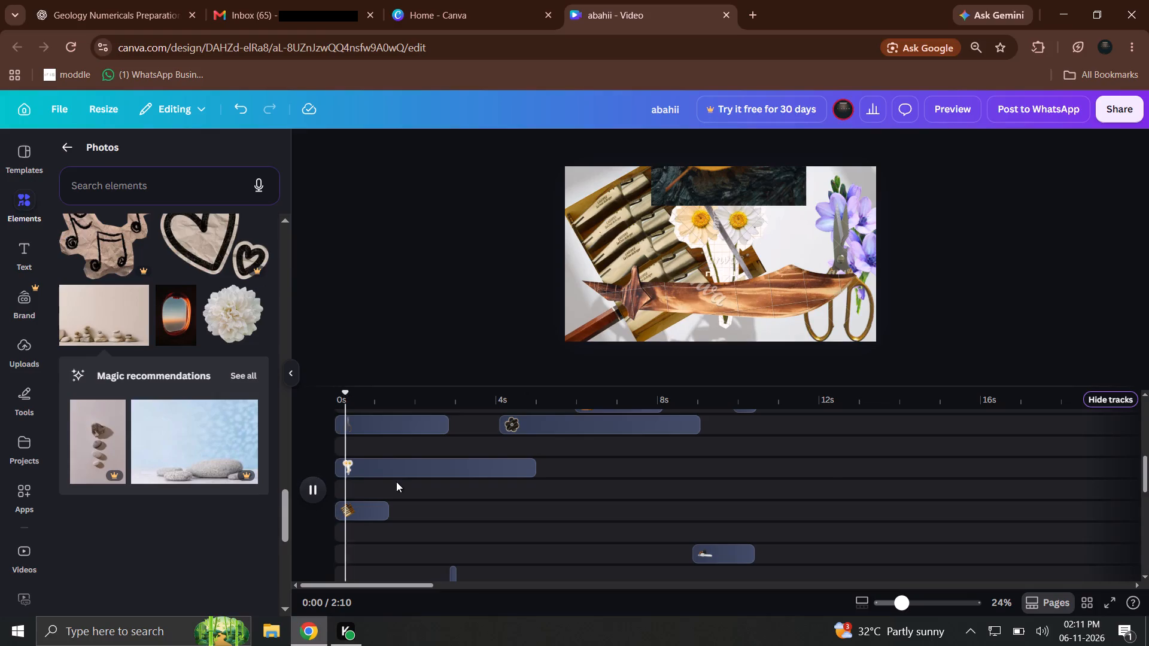
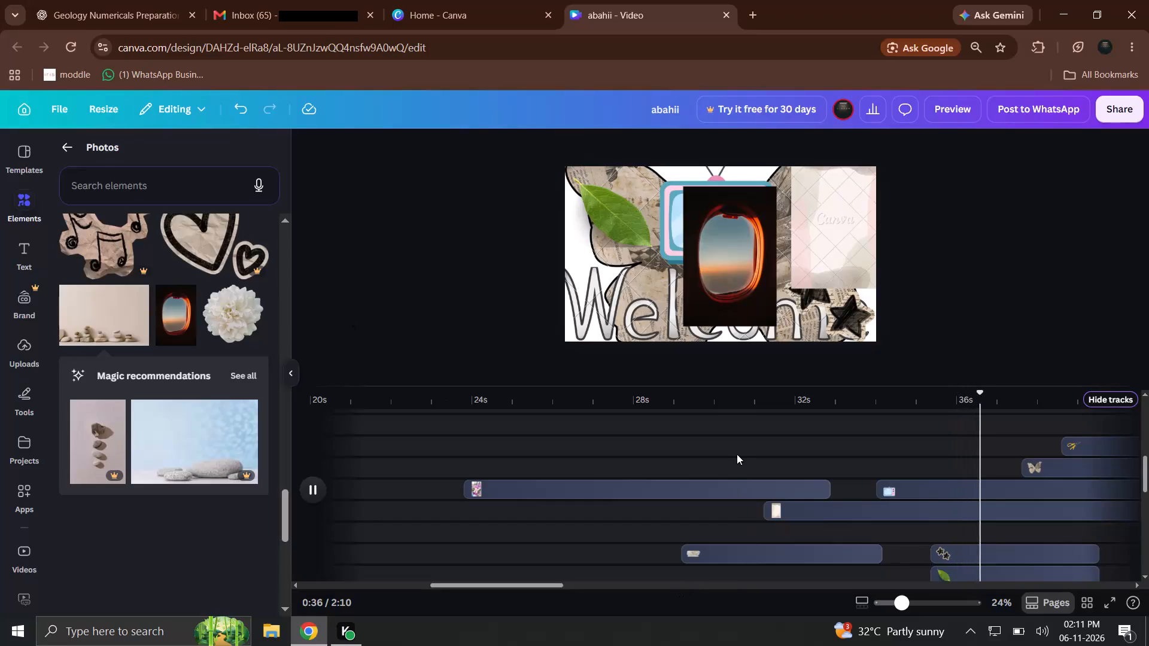
Select the overlapping clips from about 31 s onward and trim their ends together so the pink TV clip ends at about 41.1 s.
drag(737, 447, 1148, 562)
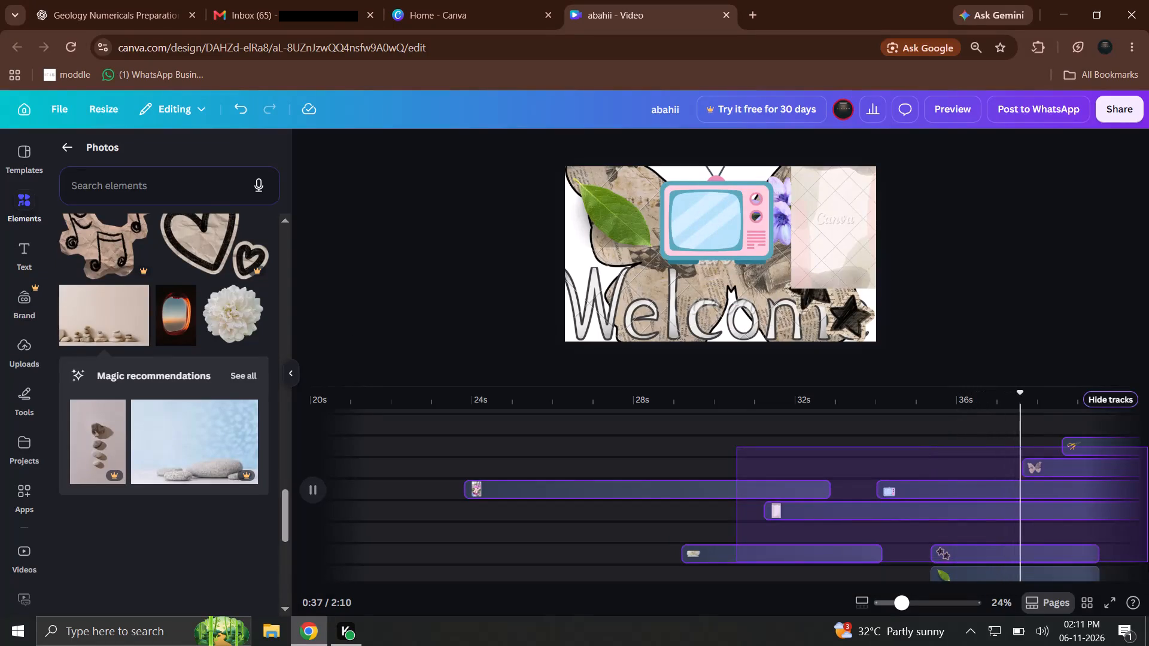
drag(1148, 562, 1141, 571)
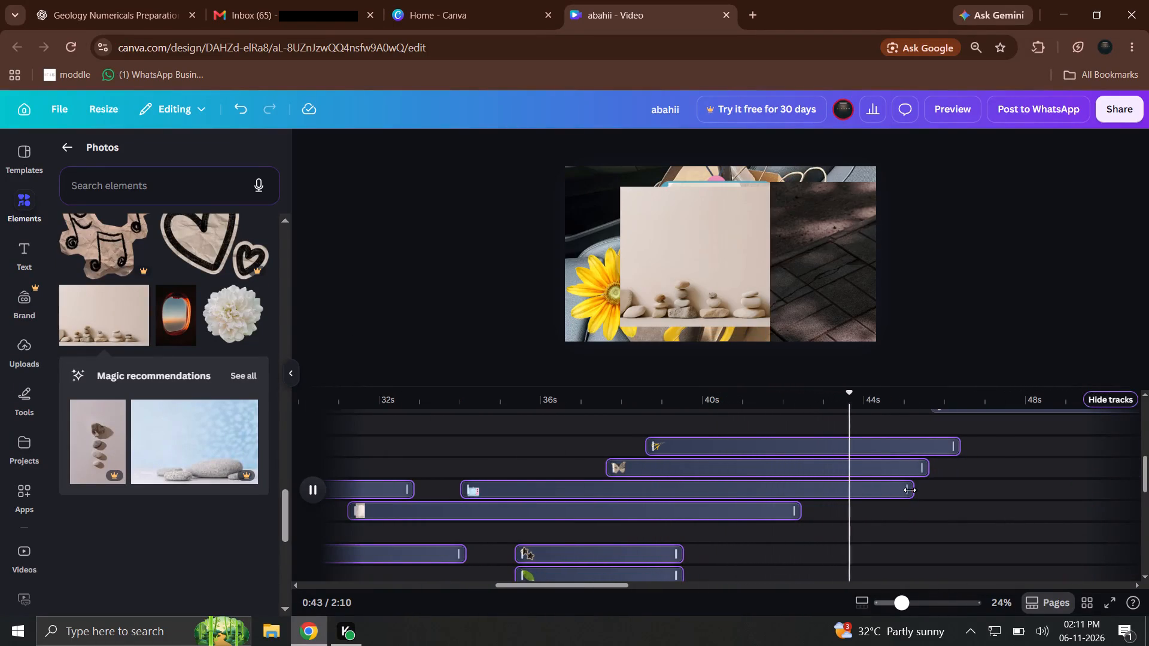
drag(910, 490, 613, 490)
Deselect the clips, pause playback and bring the playhead back to about 10 s.
click(412, 410)
drag(324, 495, 288, 486)
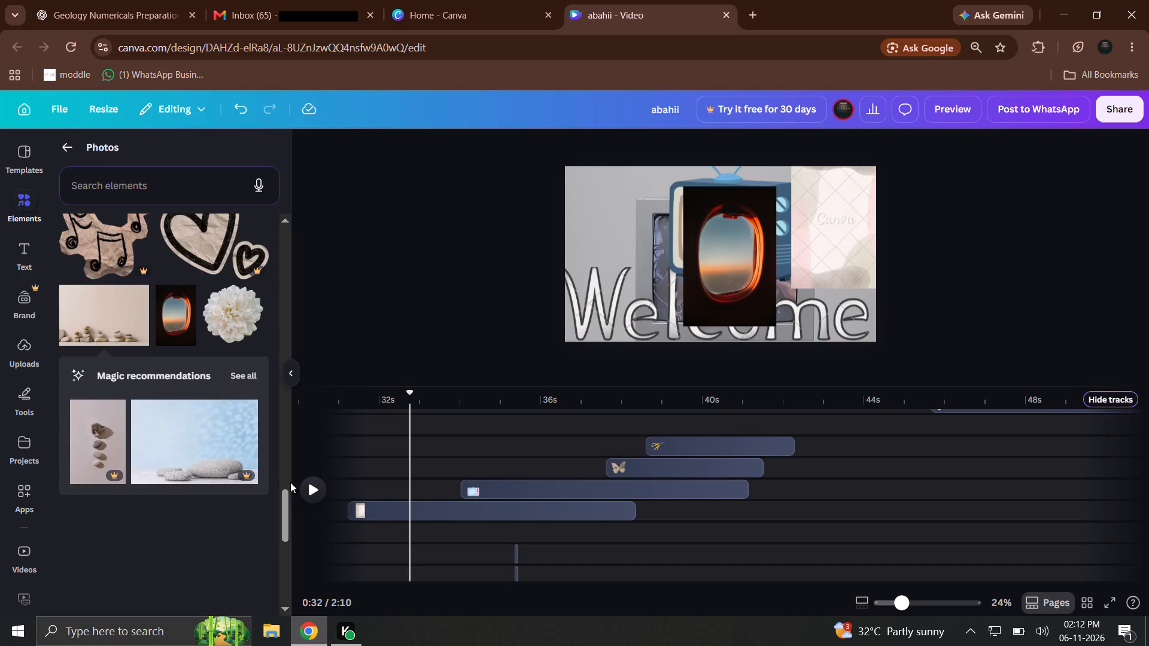
drag(419, 407, 359, 421)
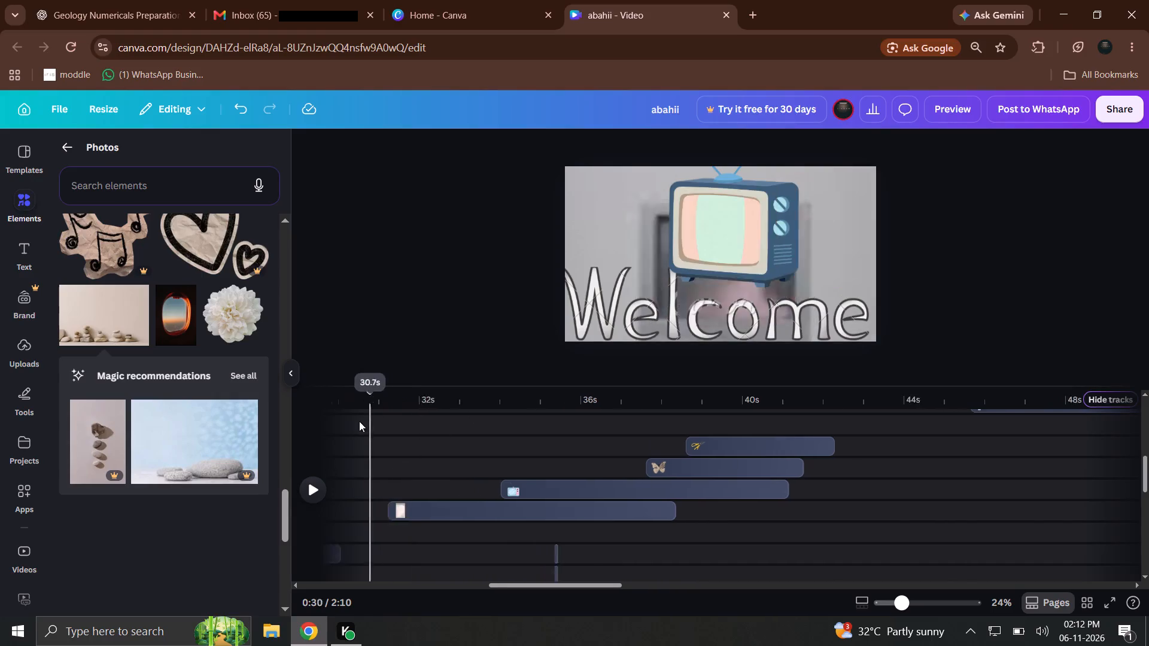
drag(359, 421, 327, 461)
click(322, 474)
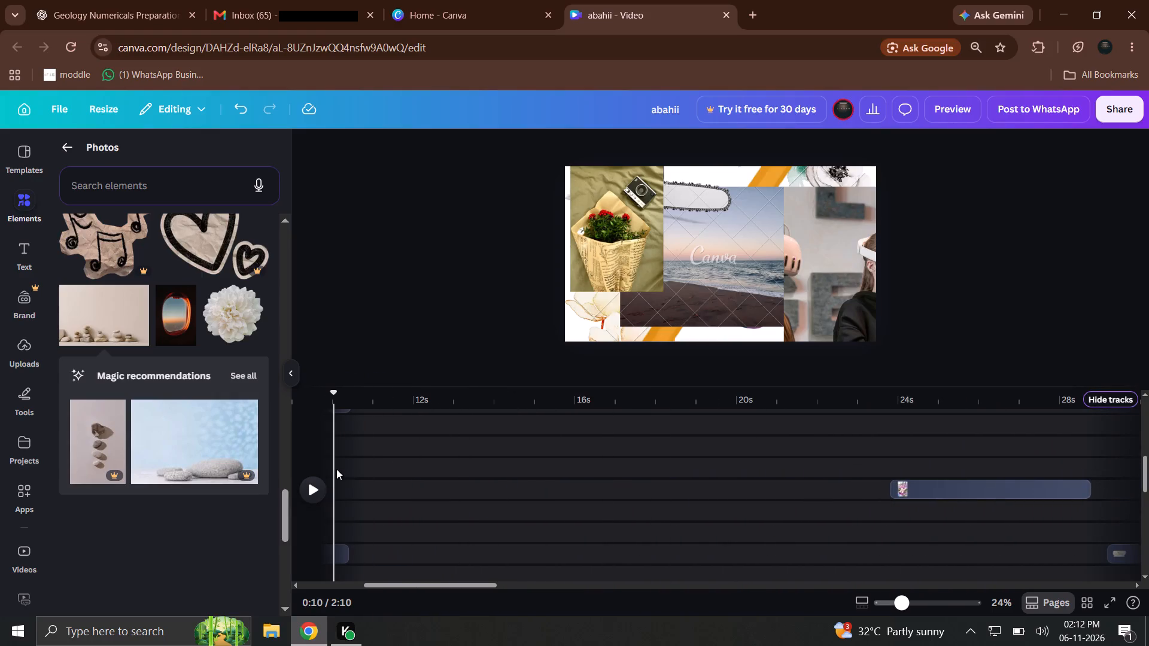
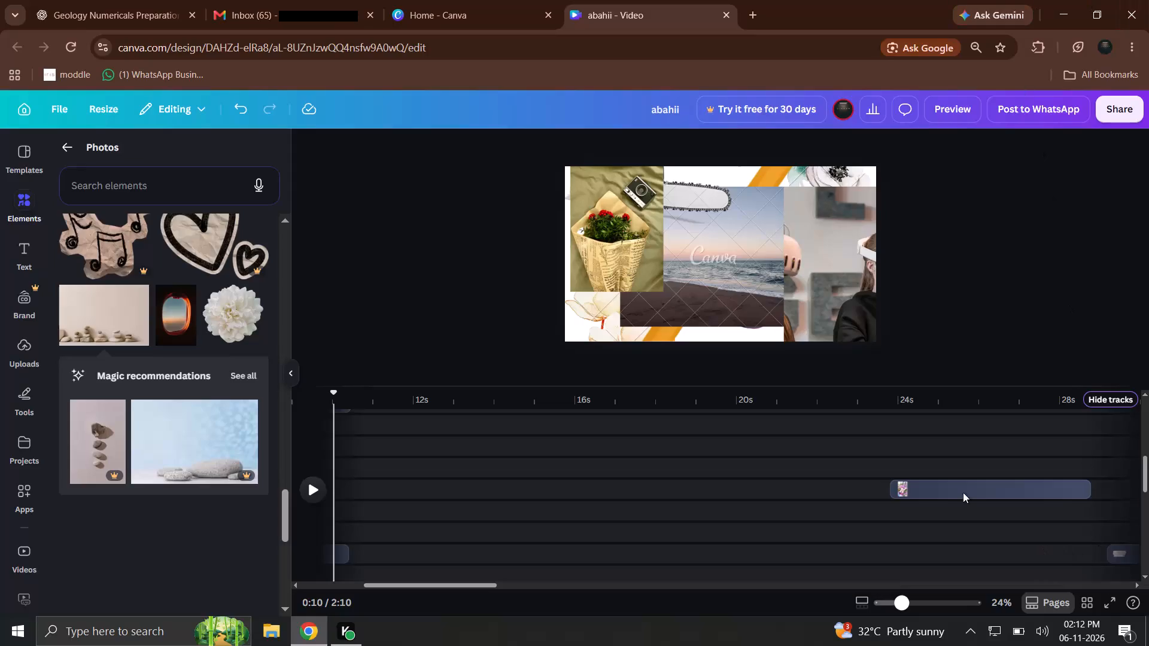
Select the leaf-shadow photo clip that starts just before 24 s on the timeline.
drag(906, 476, 628, 502)
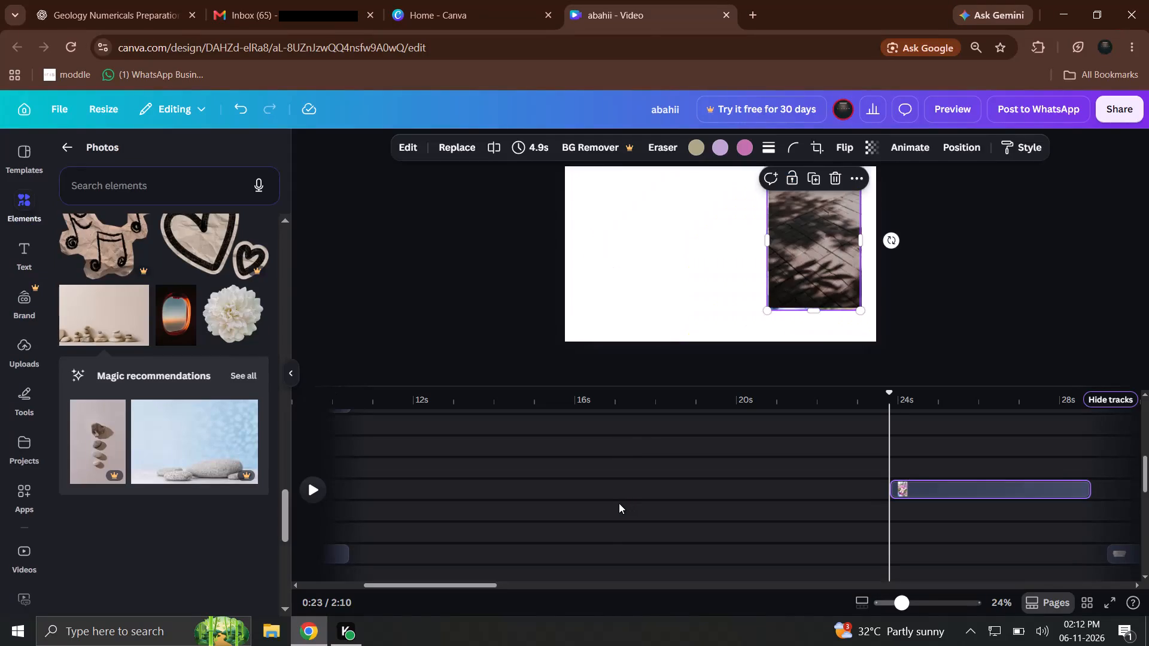
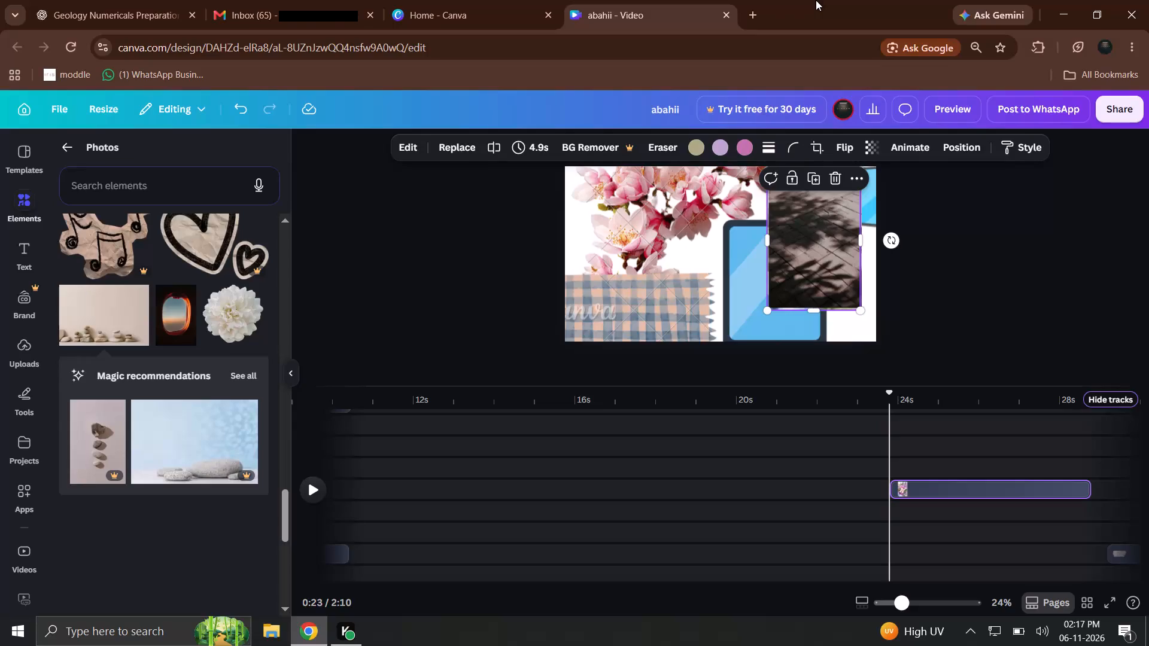
Switch from the video editor to the Windows desktop and refresh it.
click(1148, 645)
right_drag(932, 342, 871, 380)
click(873, 388)
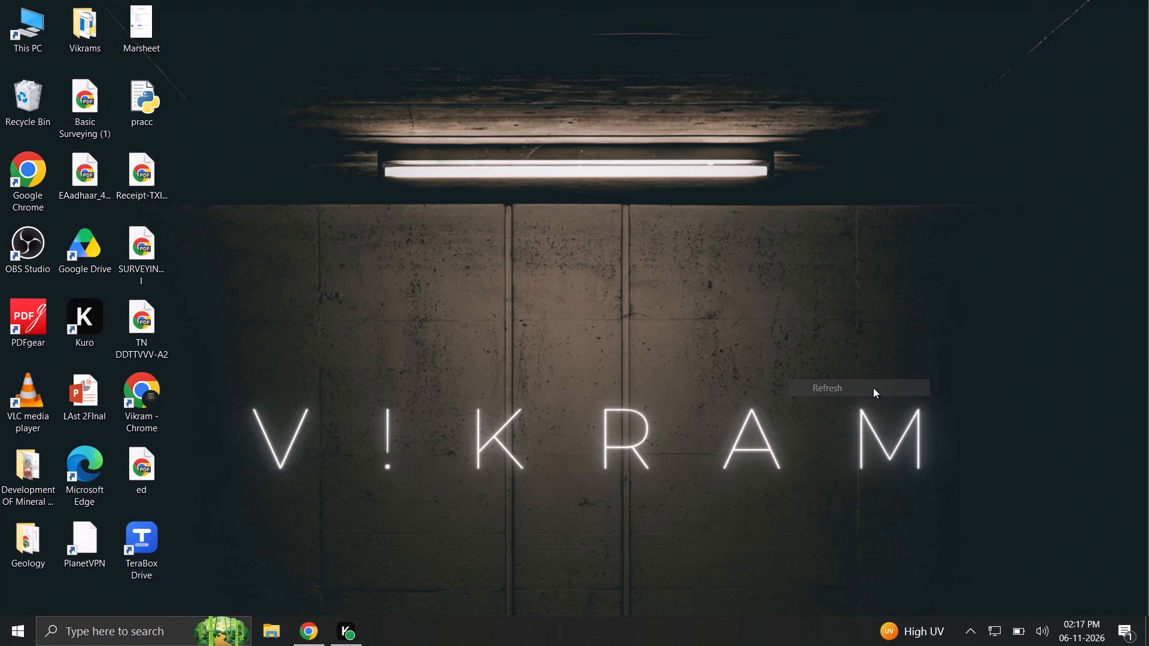